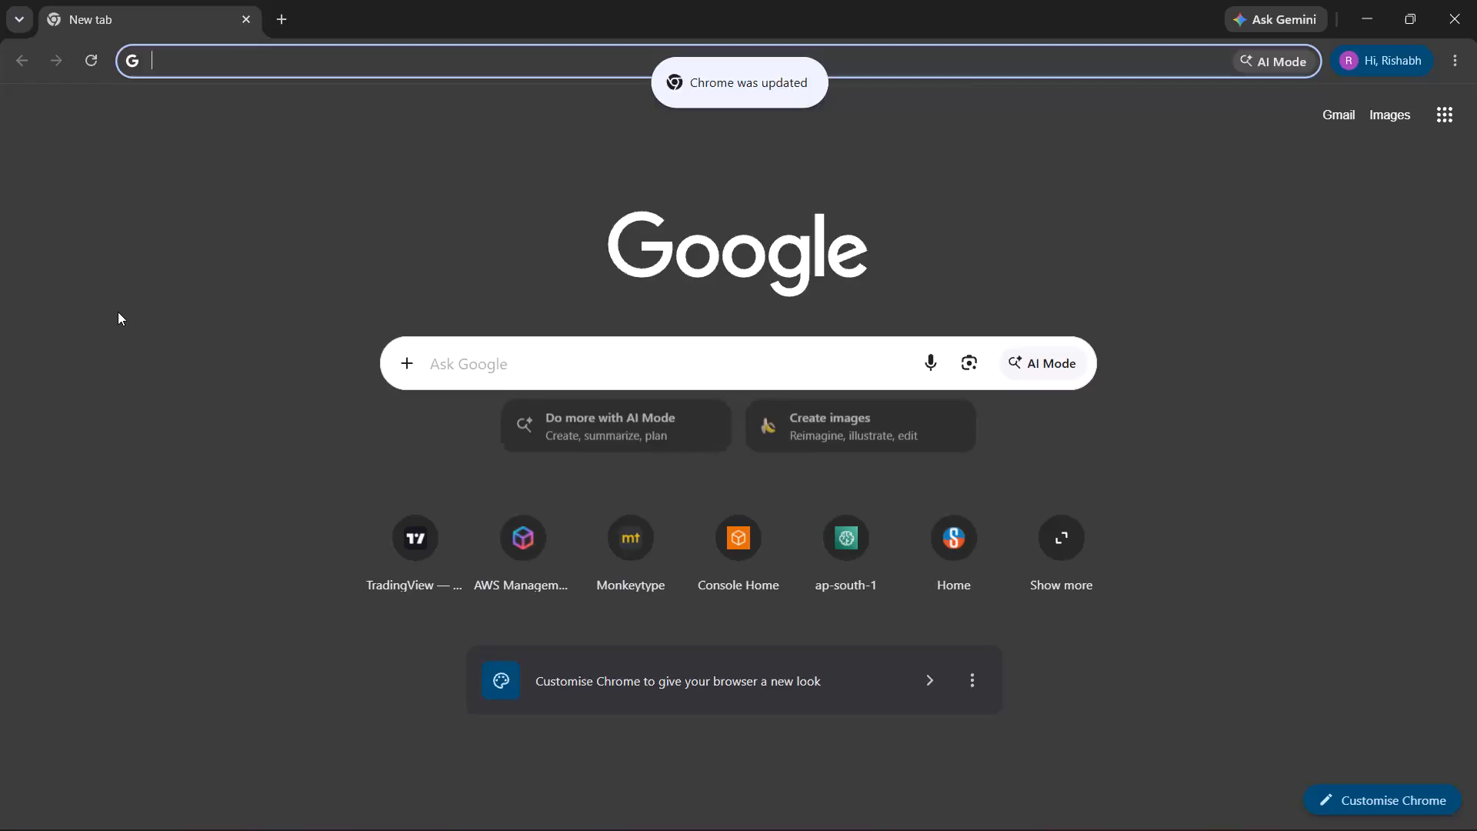
Search the web for "fx replay" and open the main FX Replay backtesting platform result at fxreplay.com.
text(x)
key(space)
text(re)
click(198, 123)
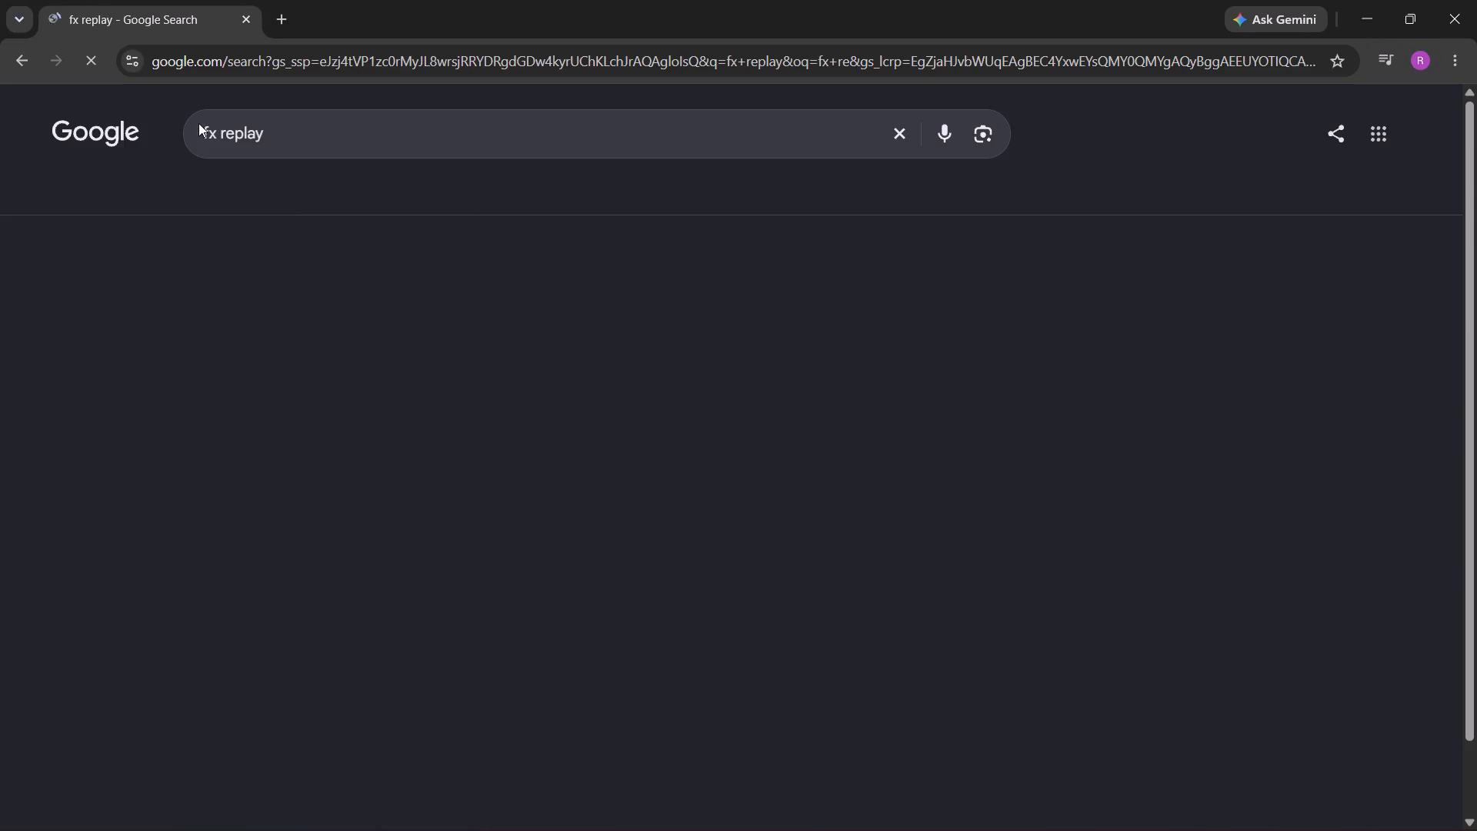
click(337, 295)
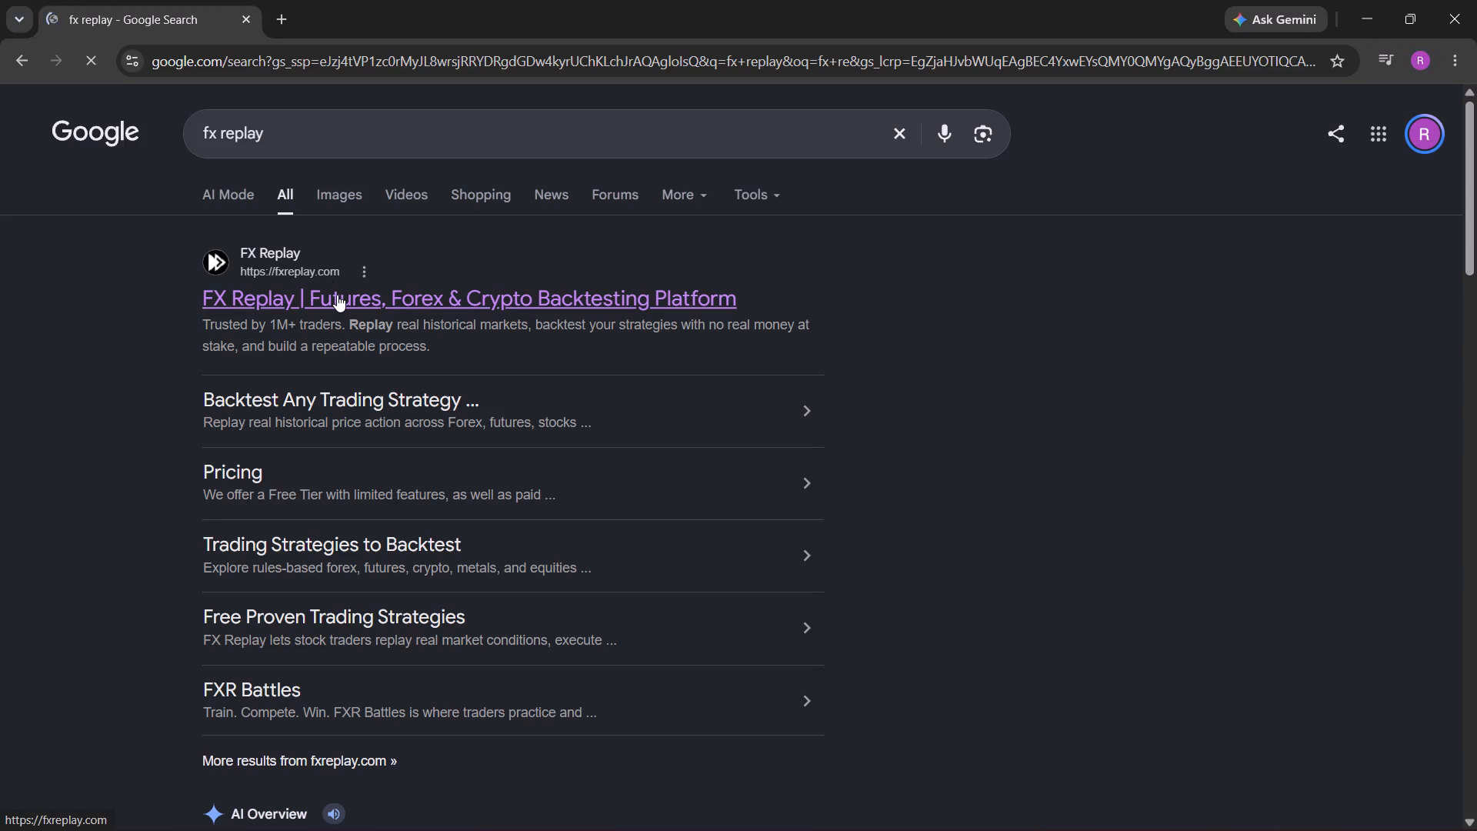
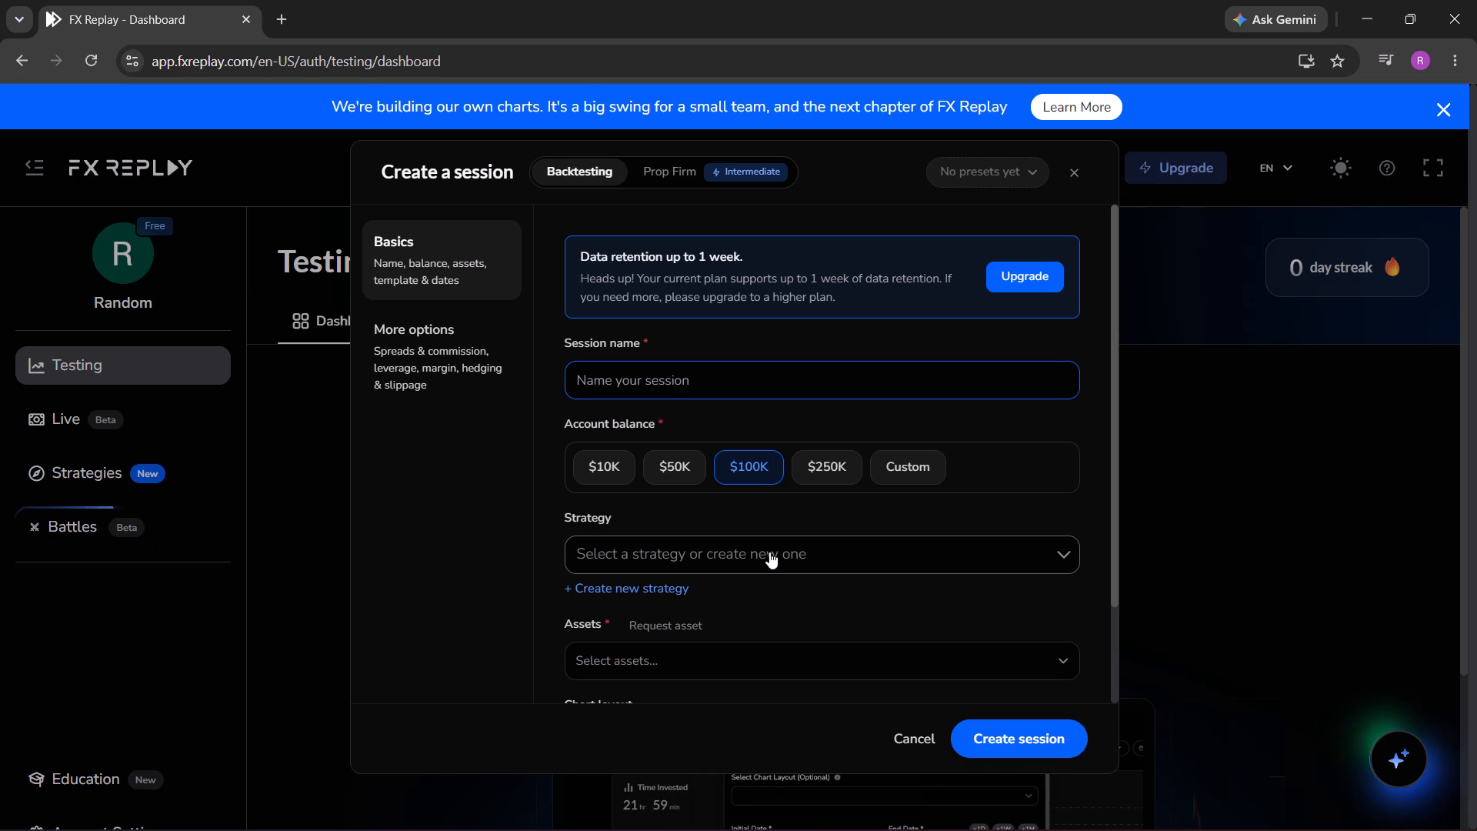
Name the backtesting session 4hr and select the last-listed XAUUSD Gold / US Dollar result as its asset.
text(4hr)
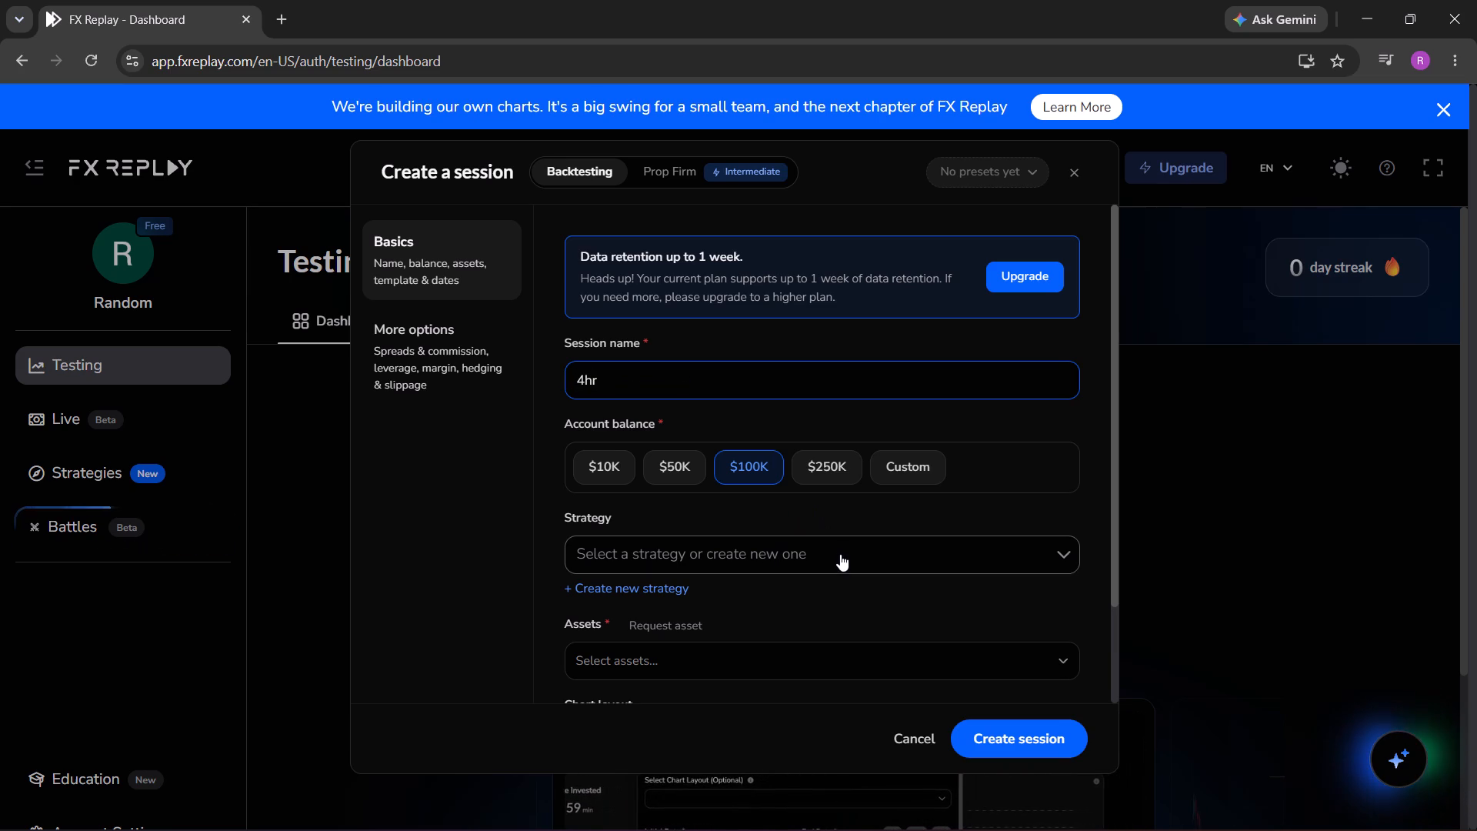
click(841, 552)
scroll(841, 552, down, 1)
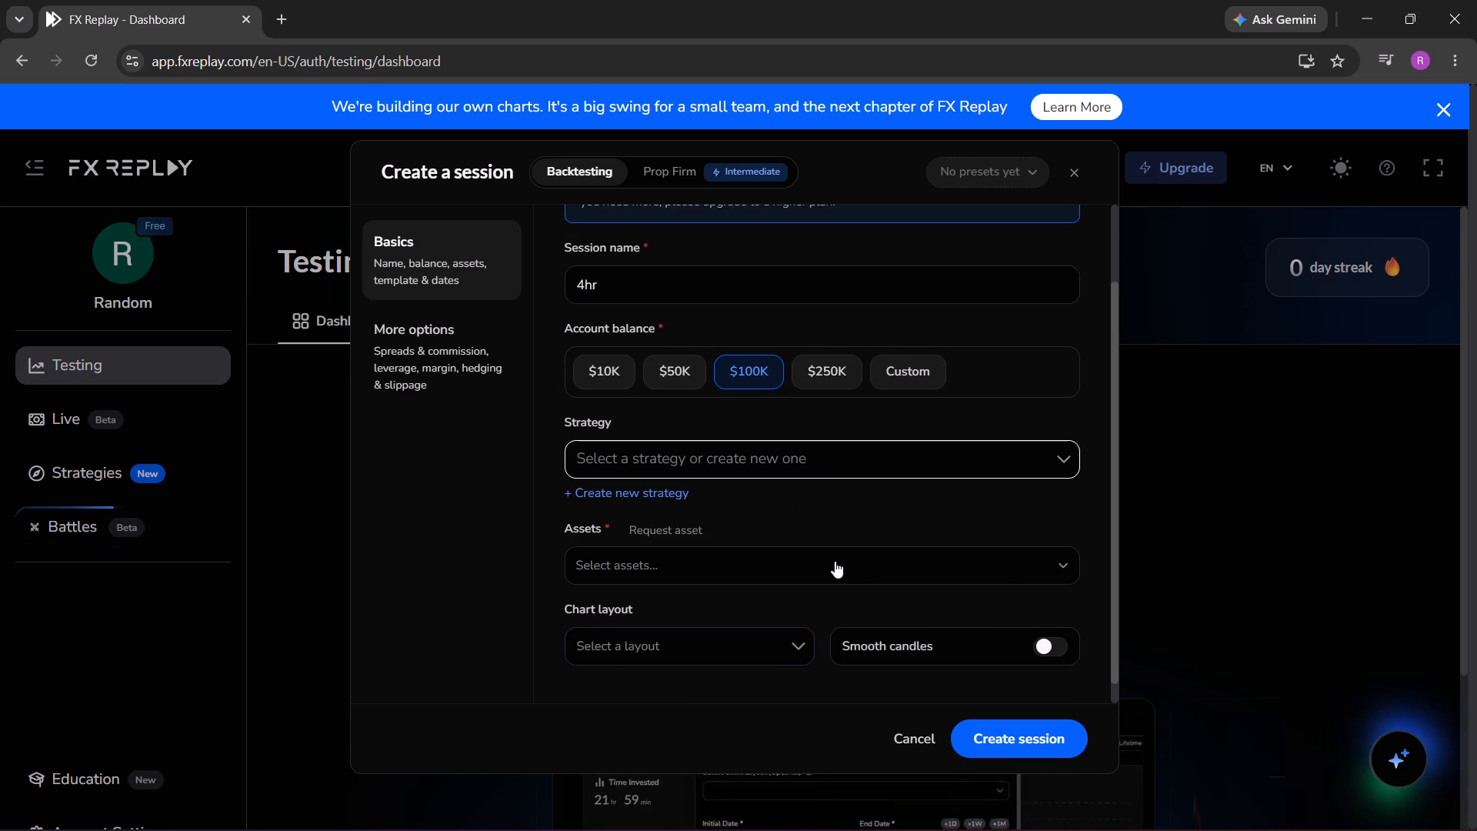
click(835, 561)
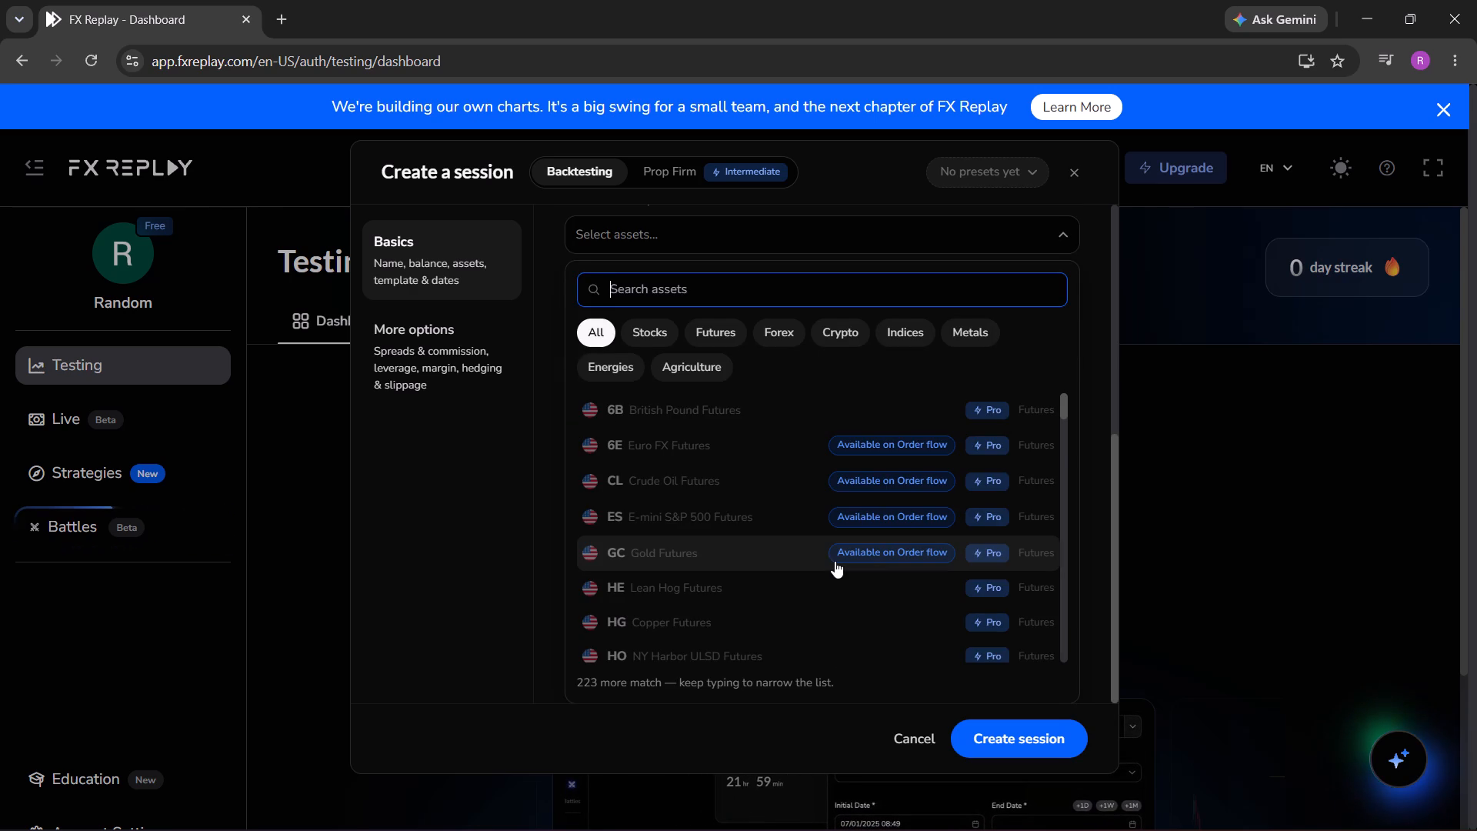
text(xauusd)
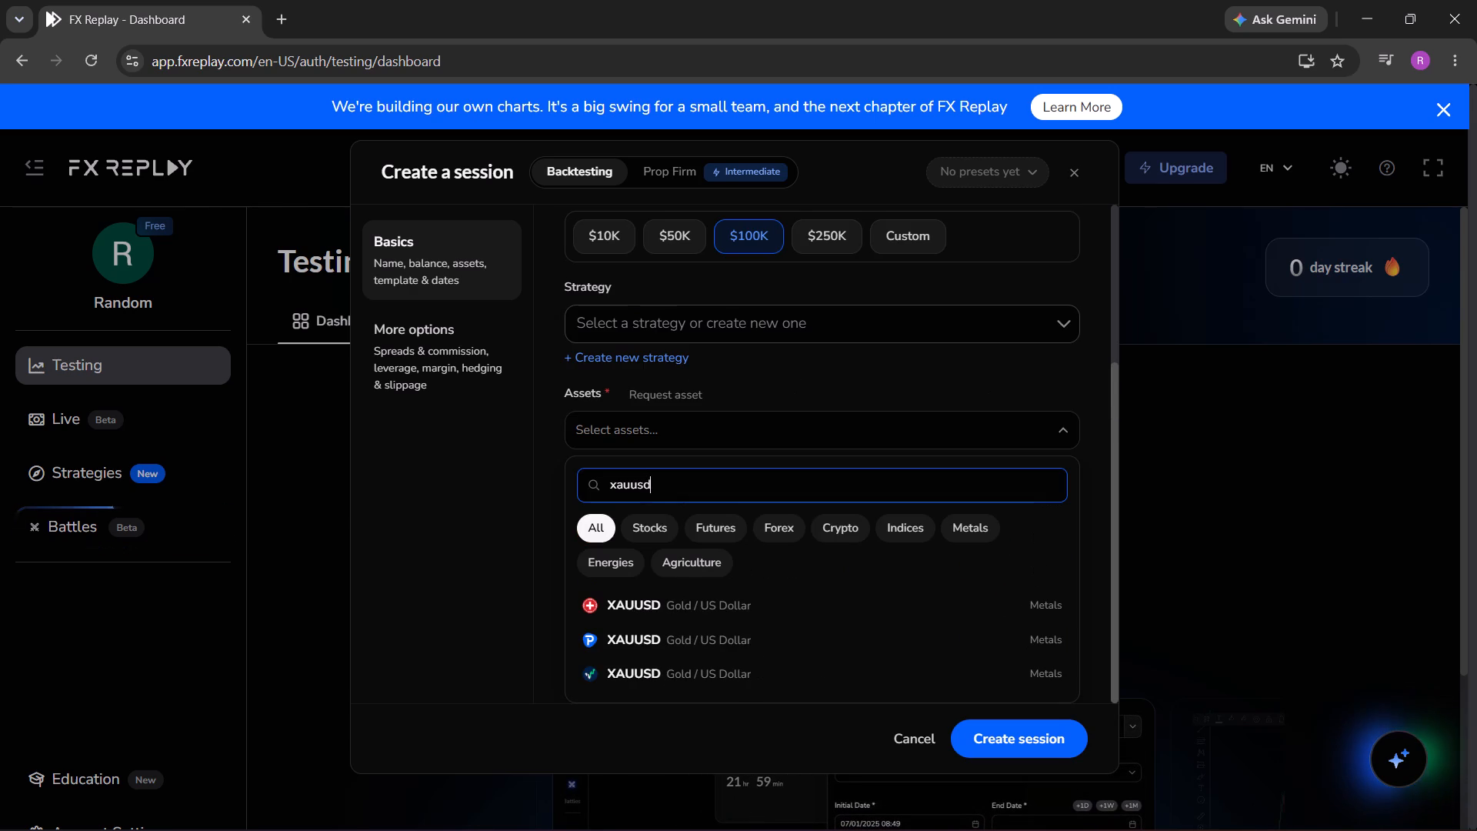
scroll(880, 583, down, 1)
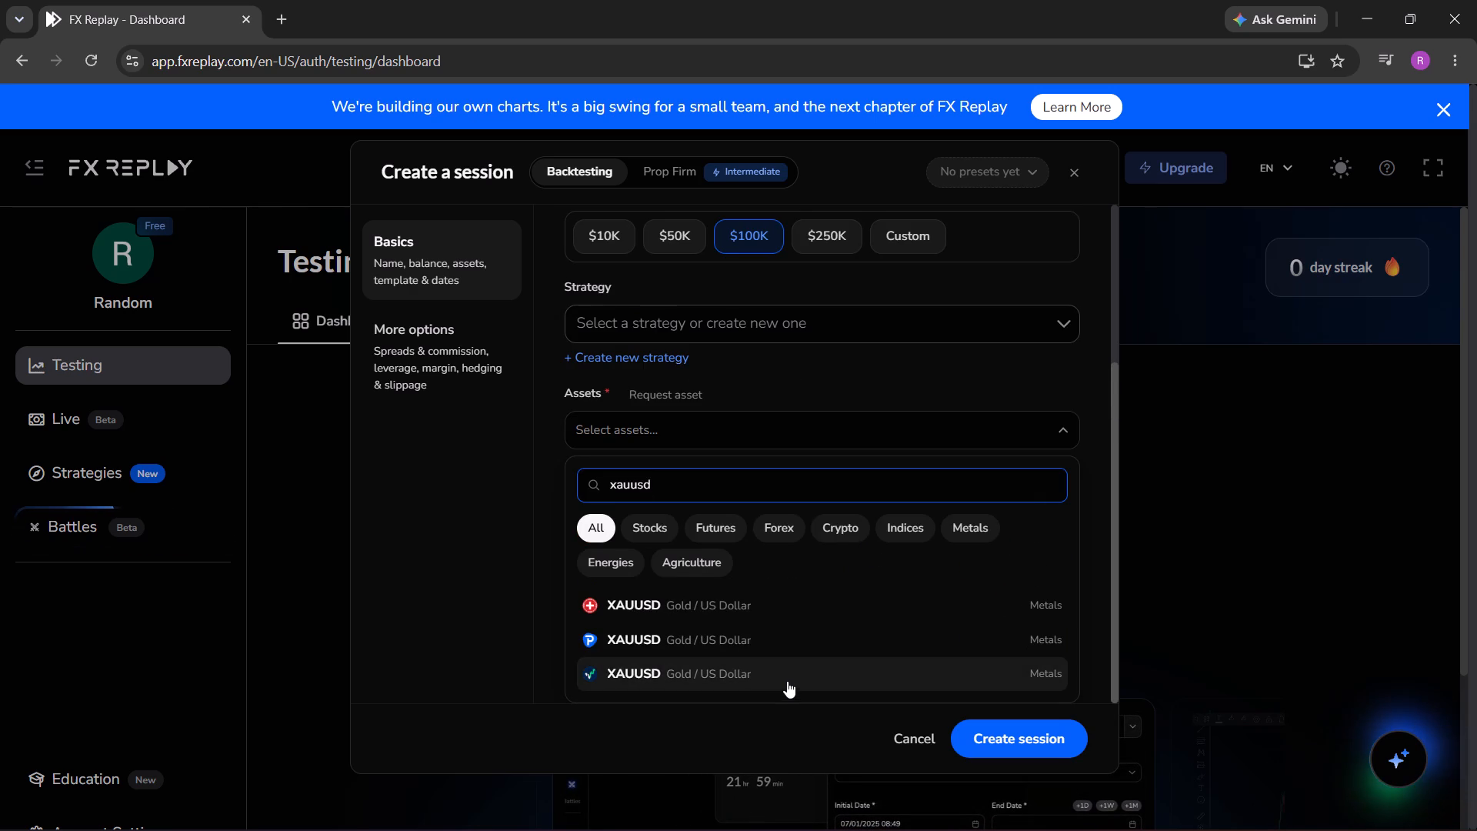
click(787, 681)
scroll(840, 642, down, 1)
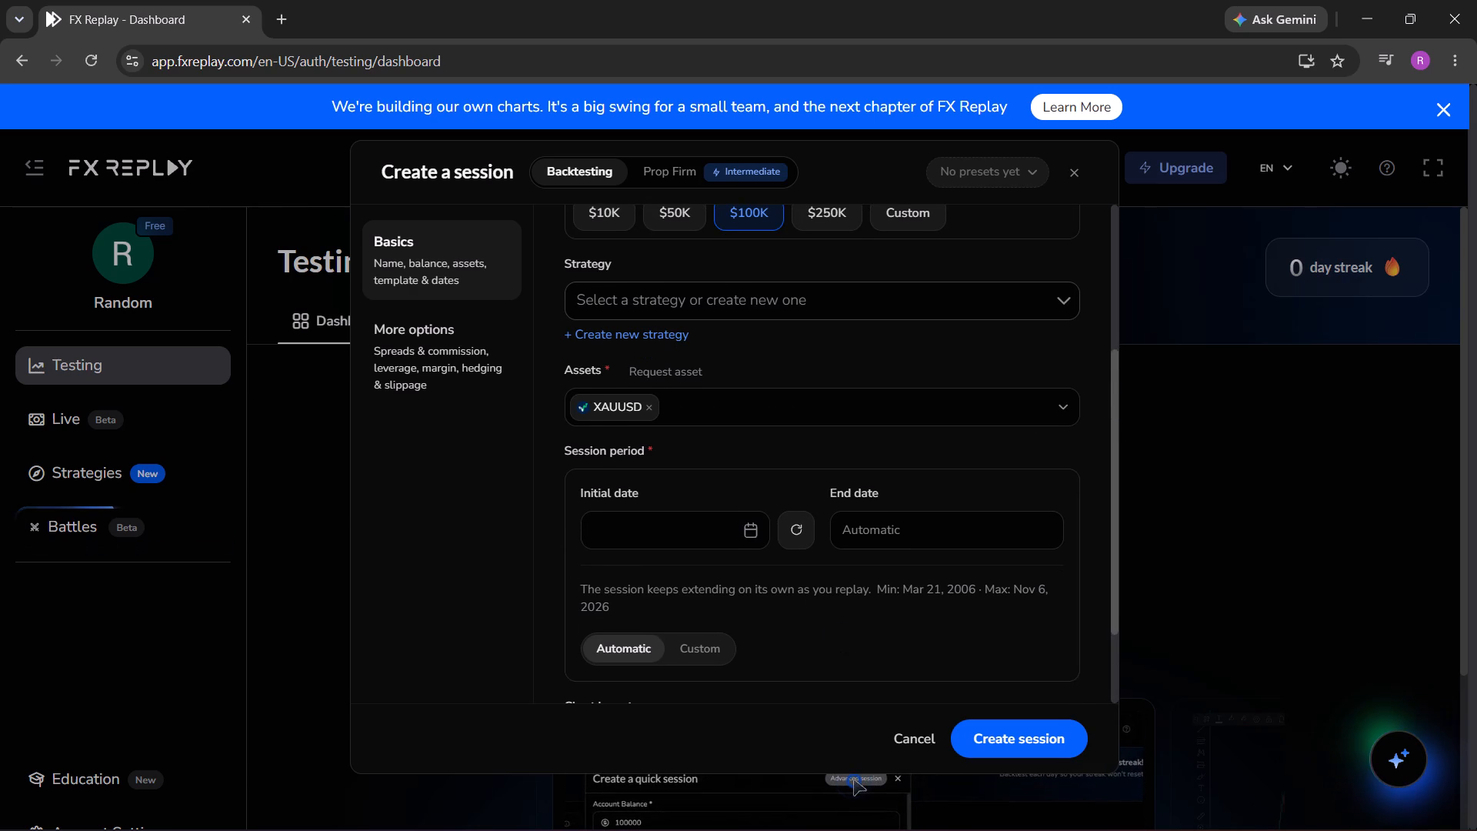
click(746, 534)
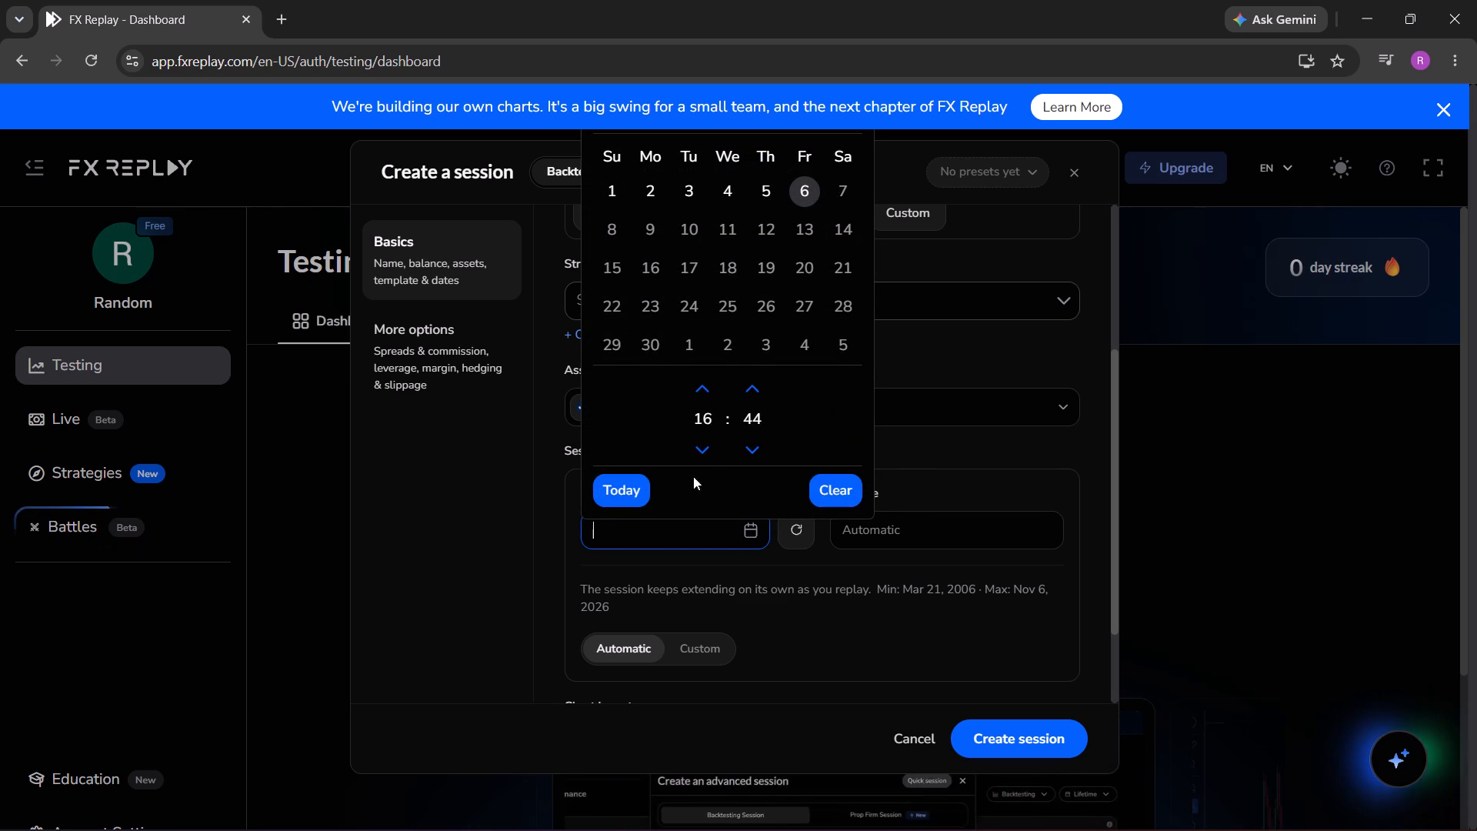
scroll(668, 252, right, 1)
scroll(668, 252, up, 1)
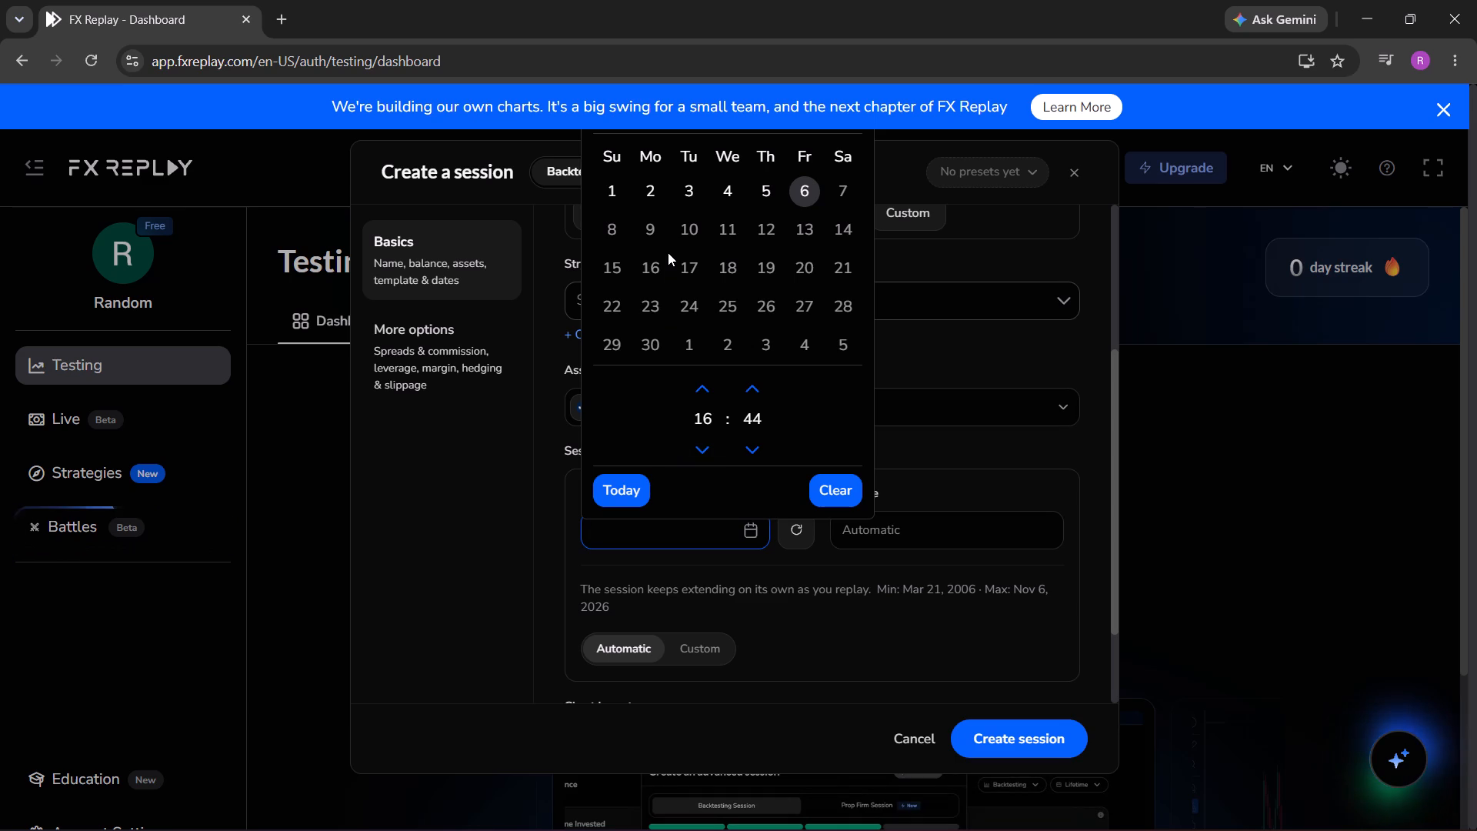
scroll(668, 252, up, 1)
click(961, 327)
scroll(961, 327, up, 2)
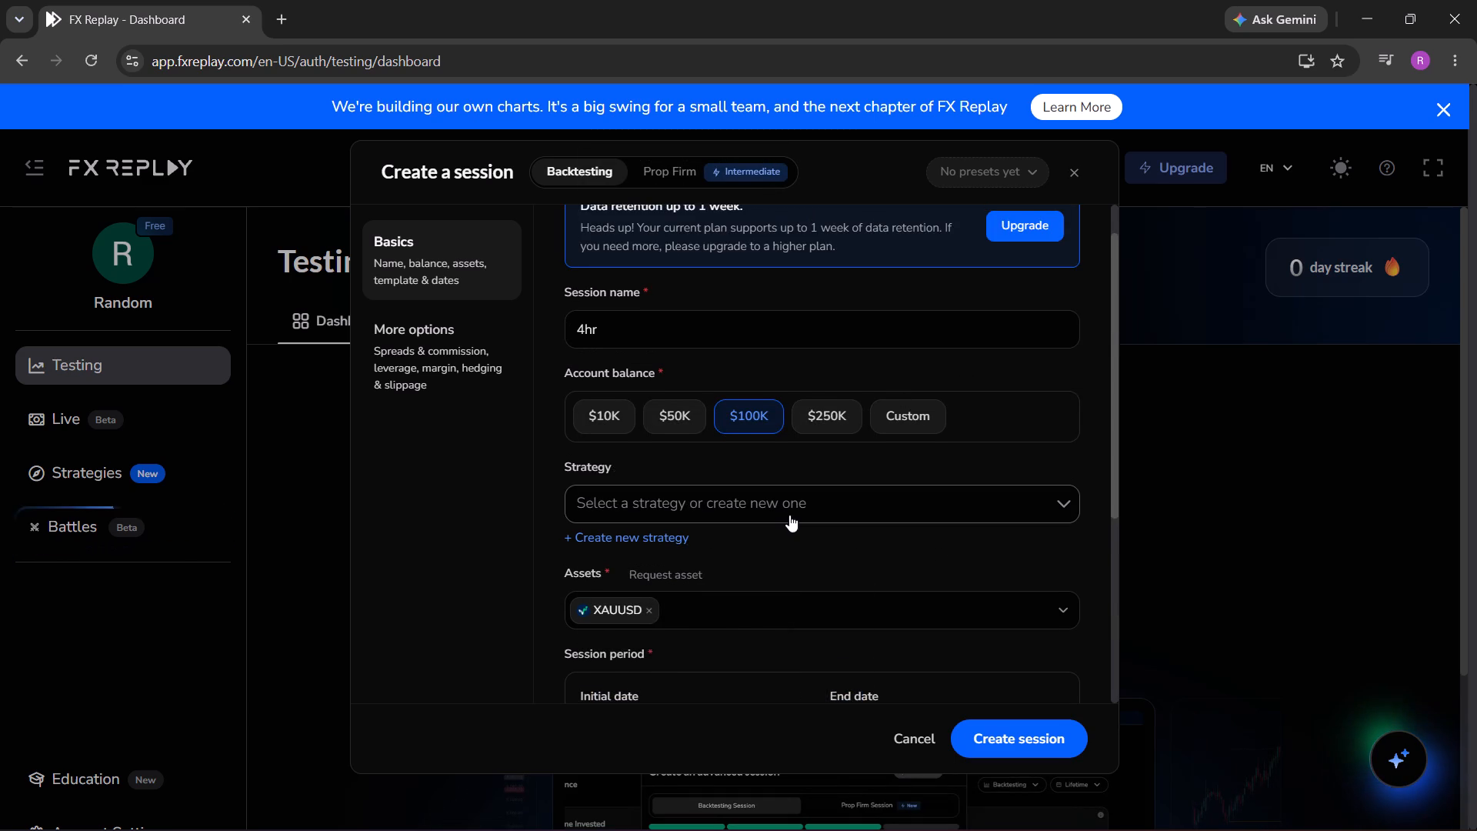
Set the session's initial date to 10/01/2026 16:44 and create the session.
scroll(789, 515, down, 2)
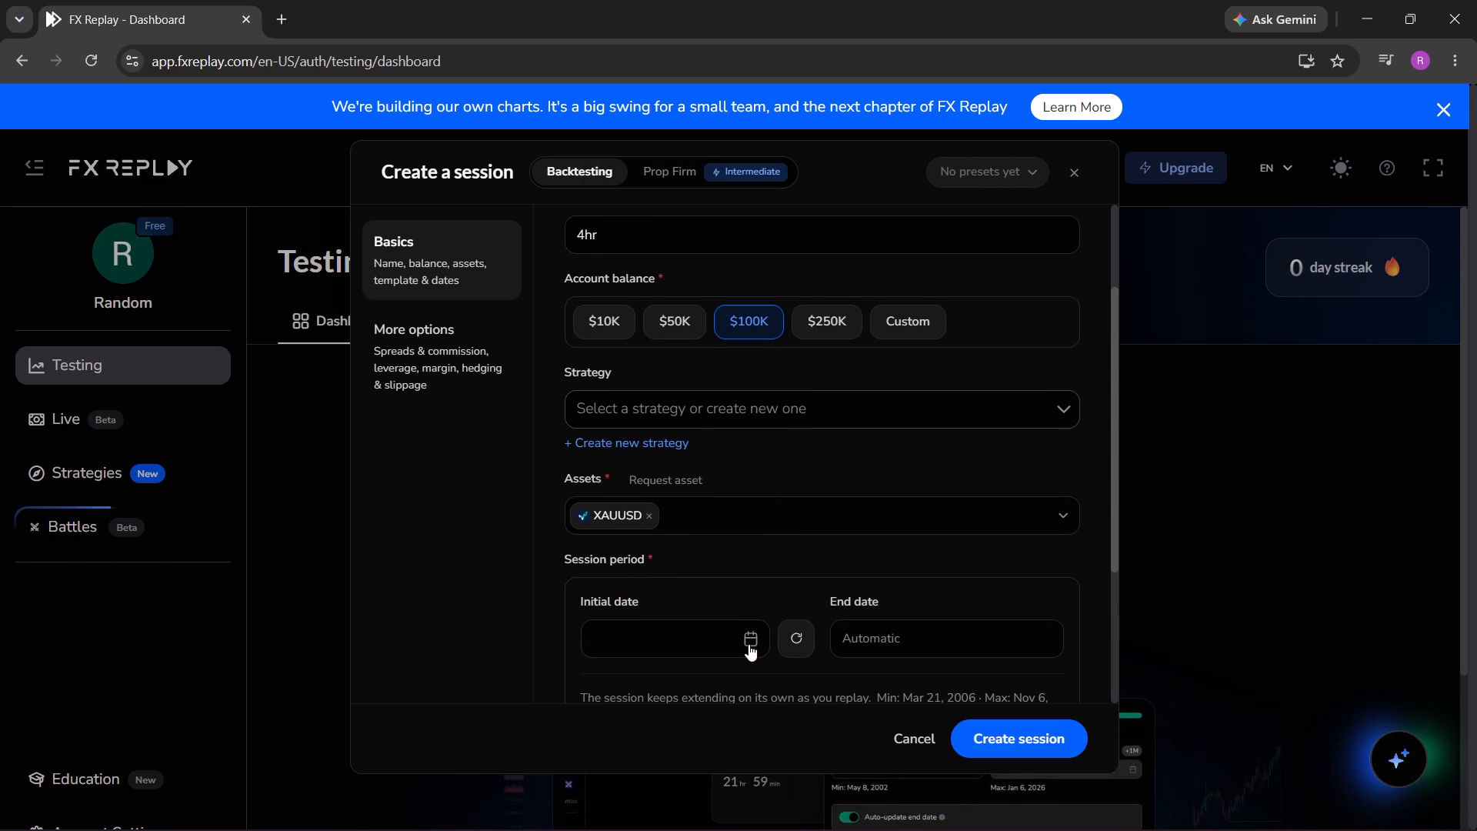
click(749, 644)
click(604, 209)
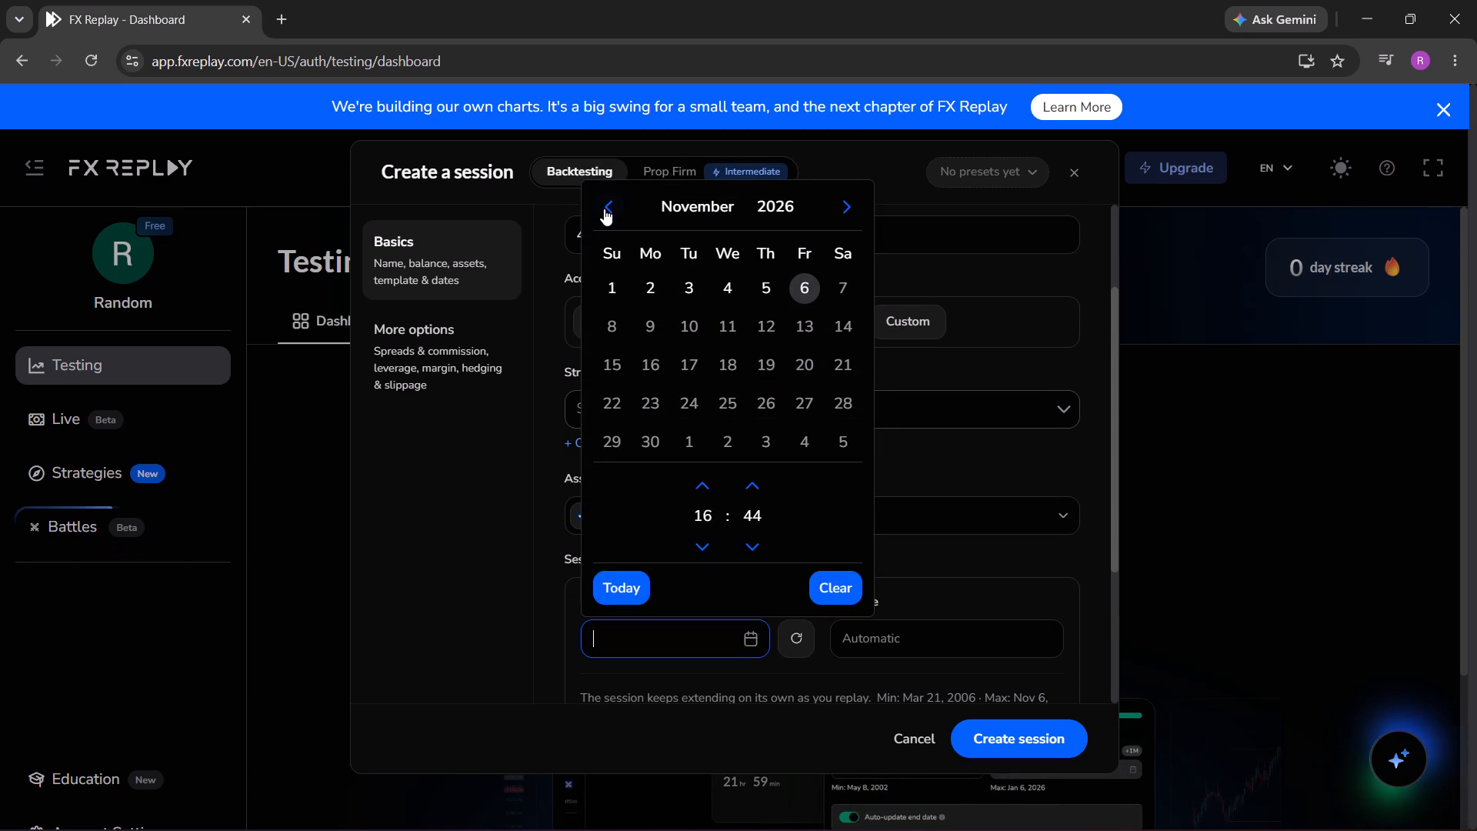
click(765, 284)
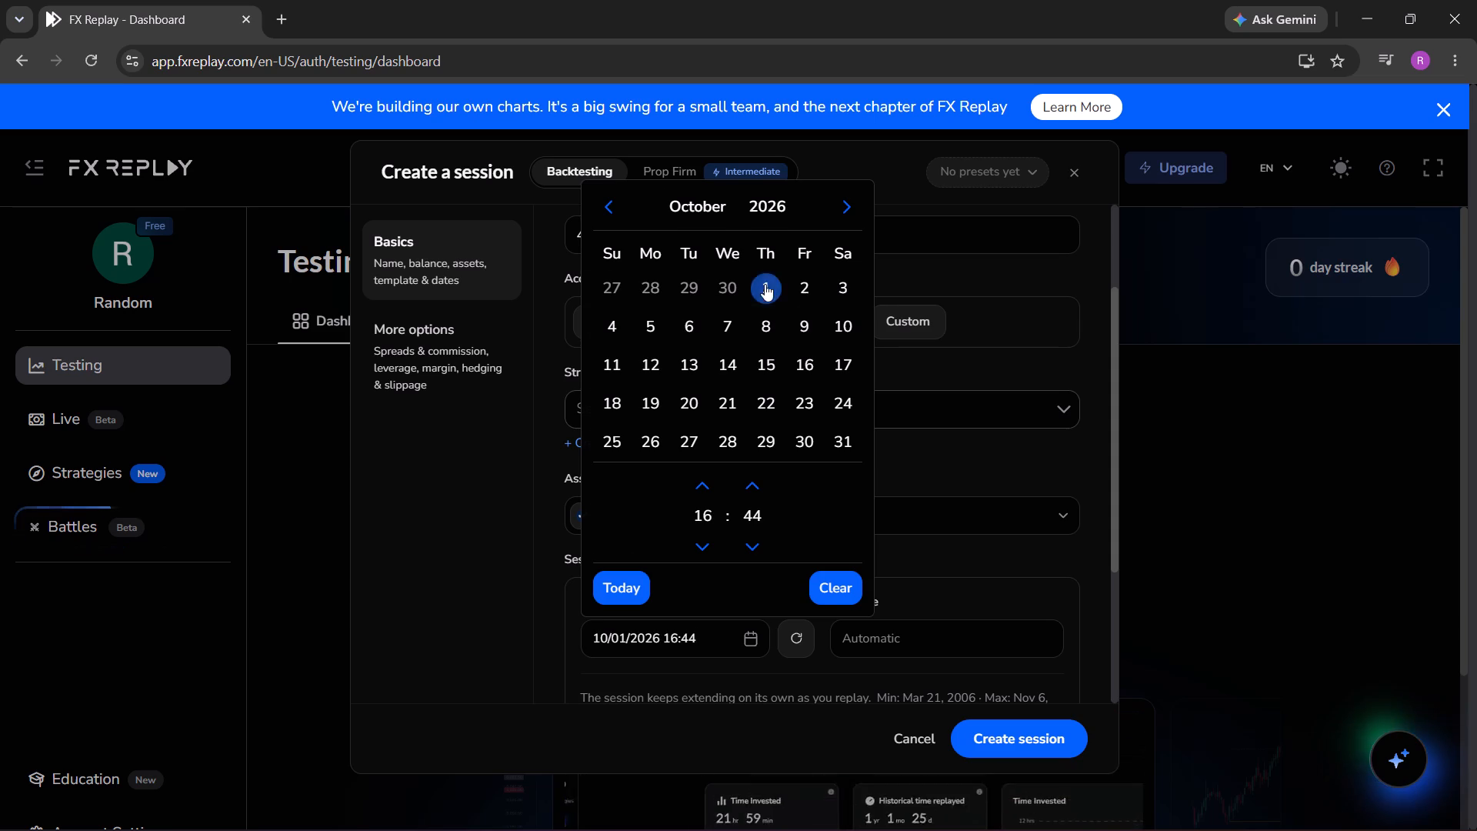
scroll(992, 615, down, 2)
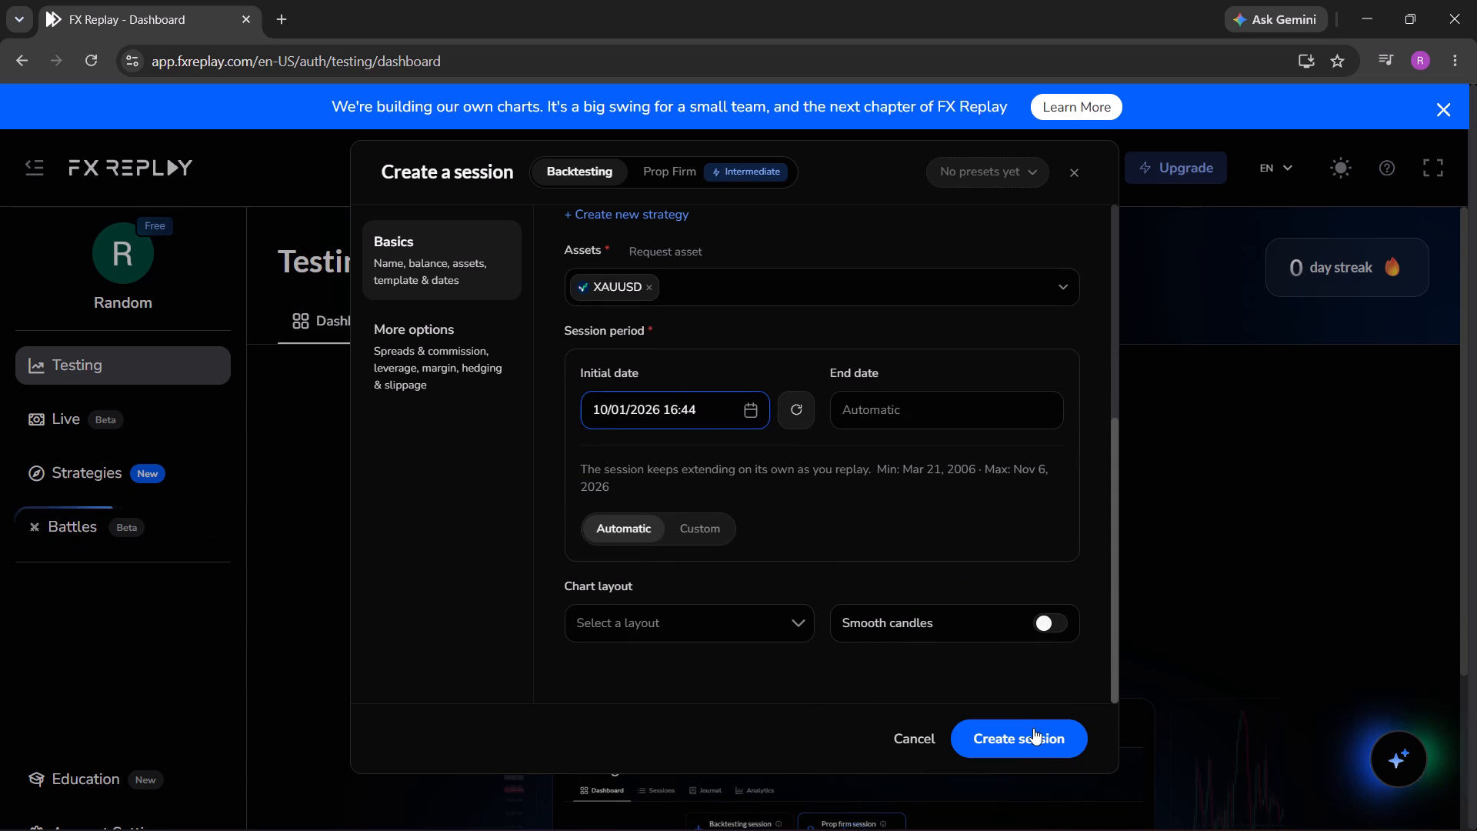
click(1039, 737)
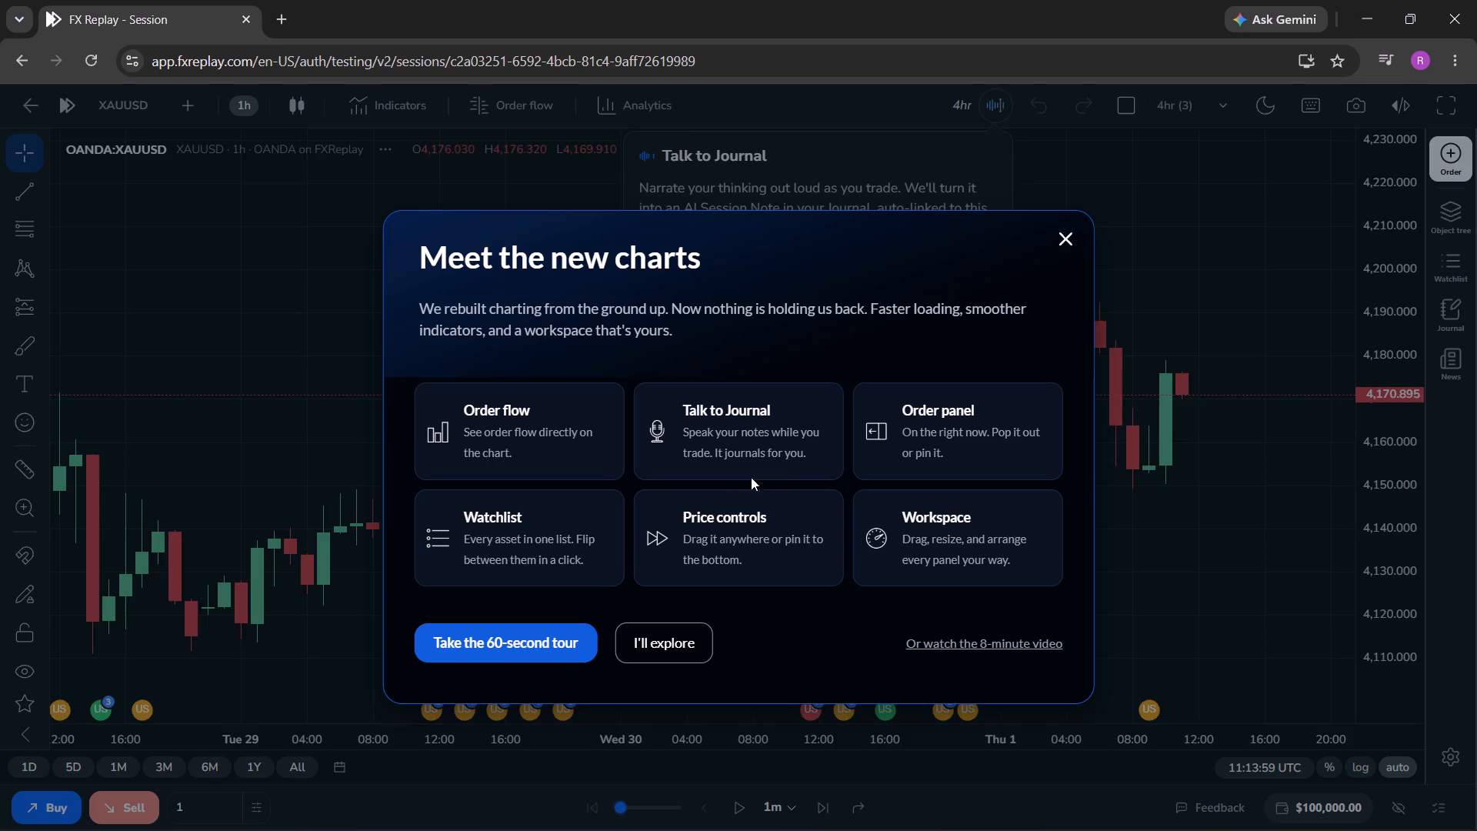
Dismiss the new-charts introduction without the tour and close the Talk to Journal tip.
click(685, 653)
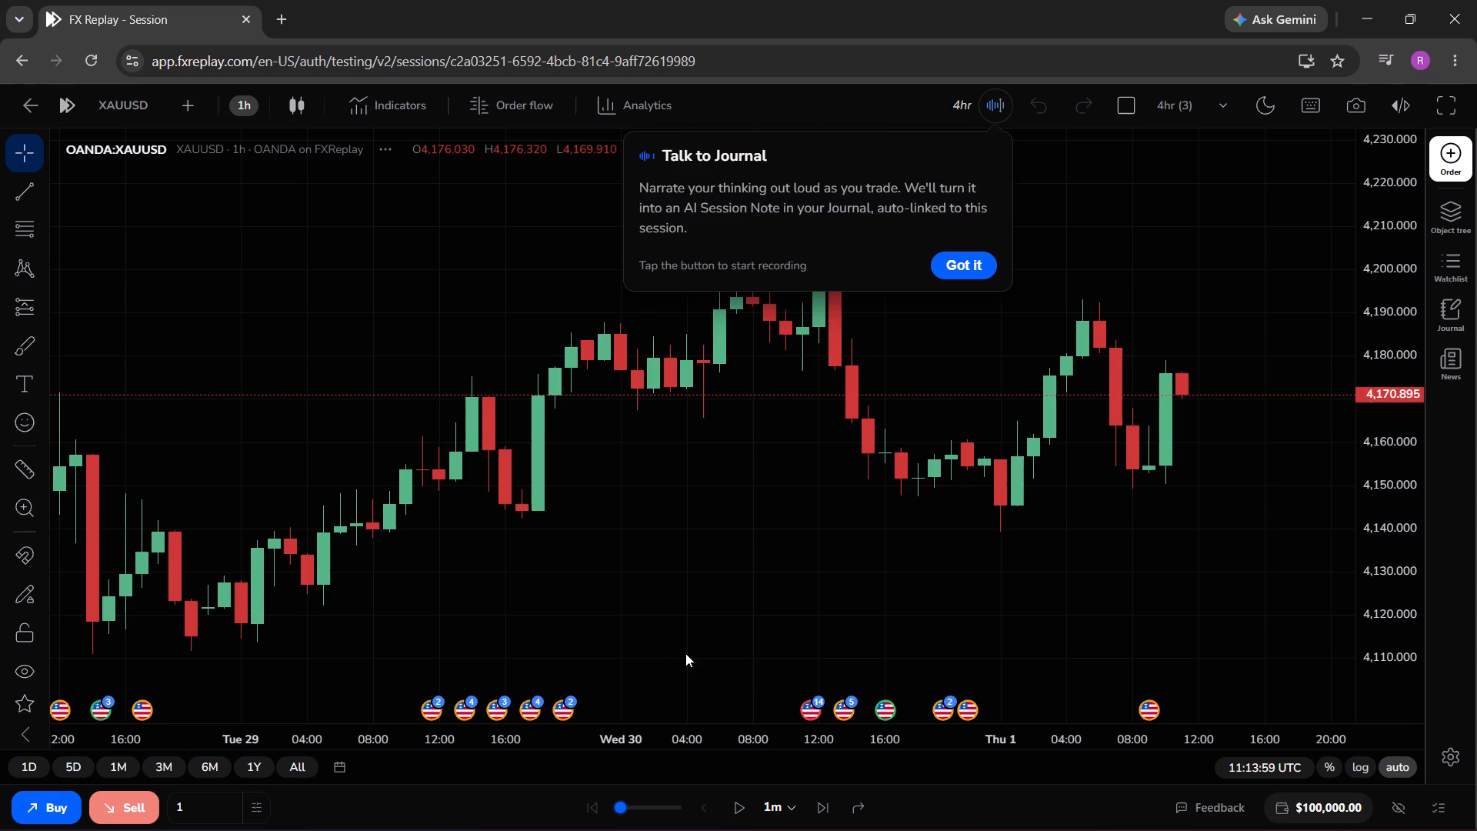
click(968, 271)
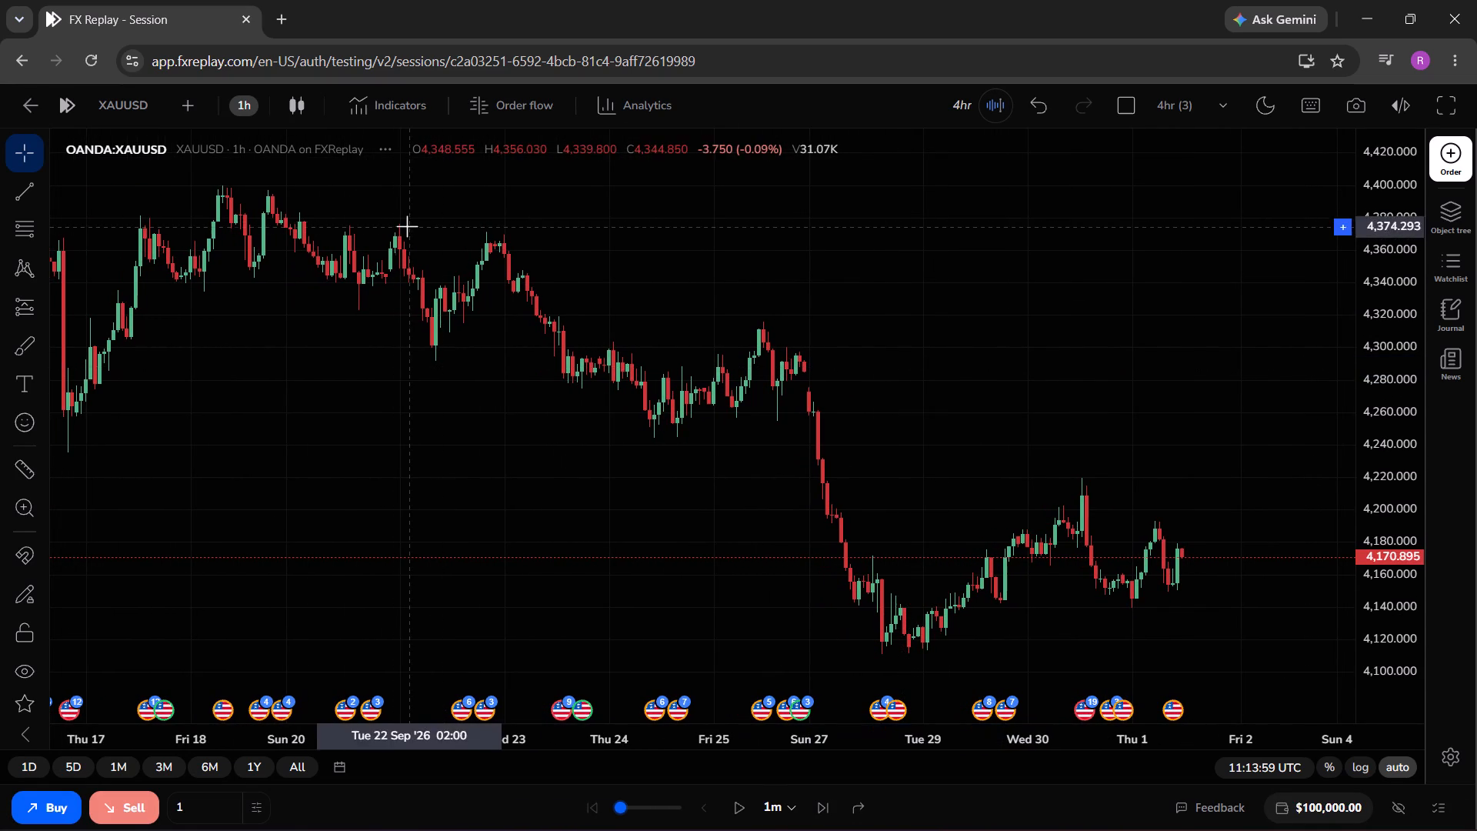
Change the XAUUSD chart interval to 1 day.
click(247, 112)
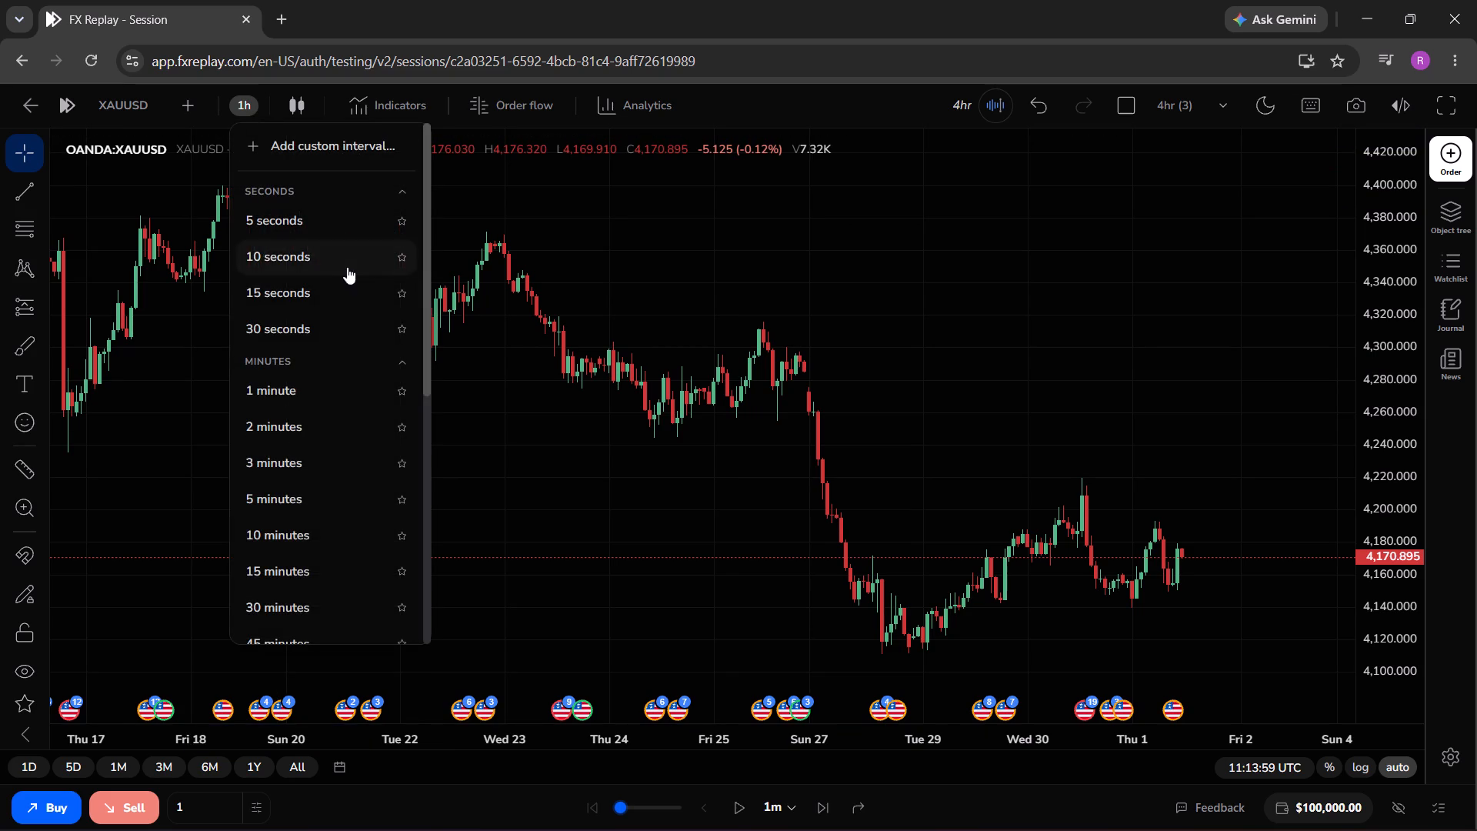
scroll(346, 431, down, 1)
scroll(317, 516, down, 1)
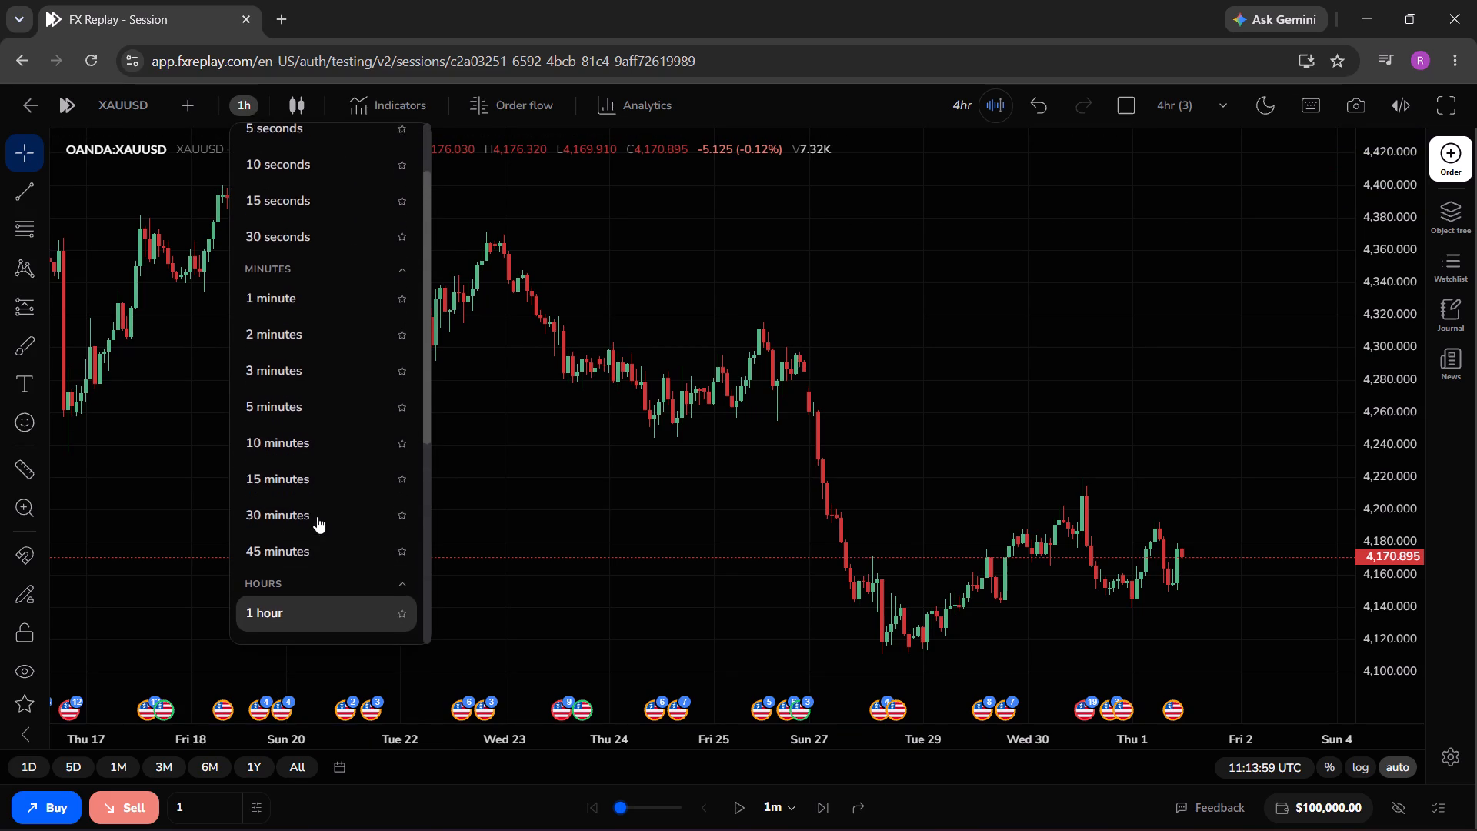
scroll(317, 516, down, 1)
scroll(285, 594, down, 2)
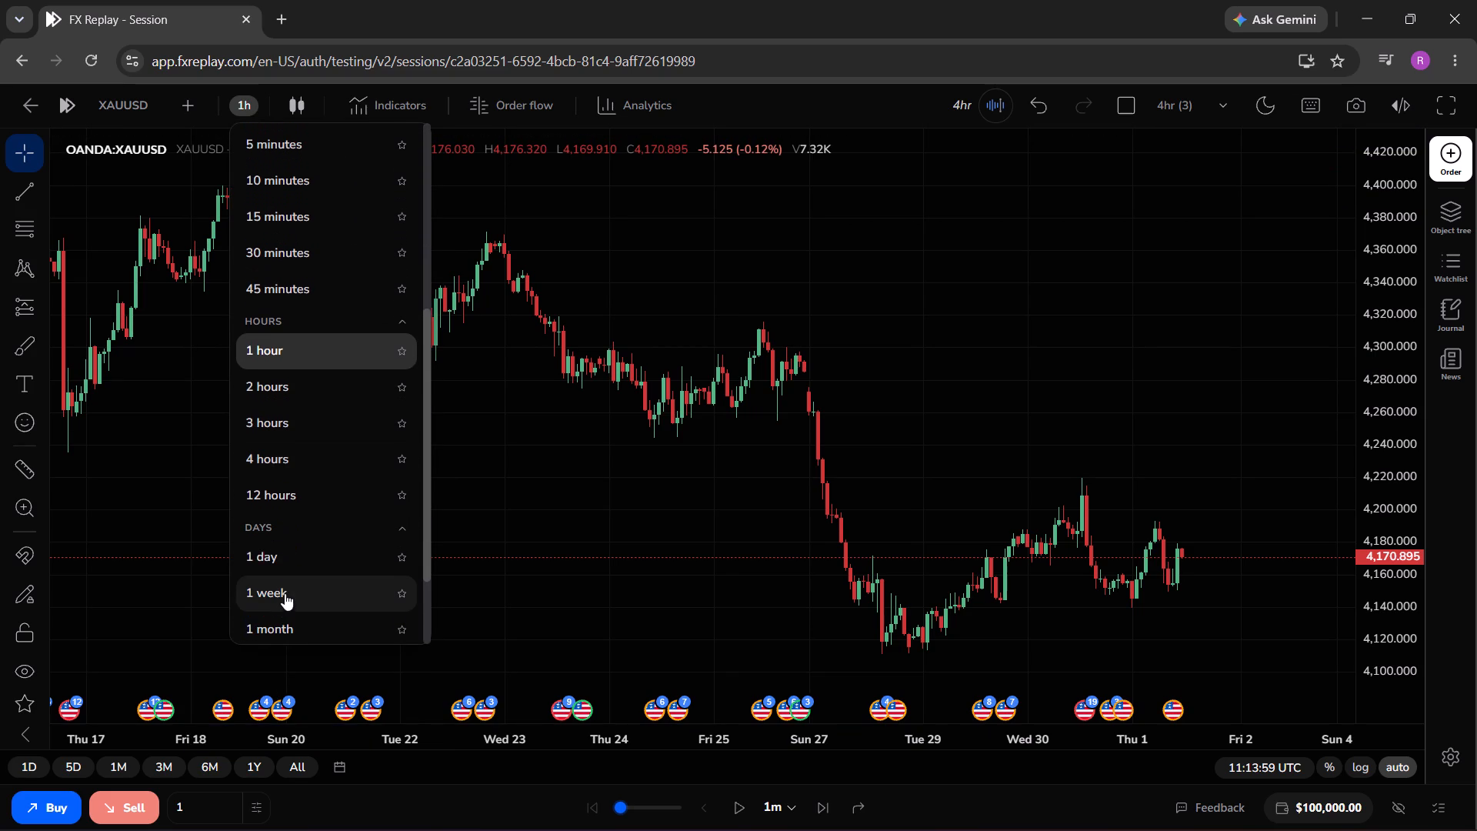
click(296, 573)
click(296, 573)
click(341, 555)
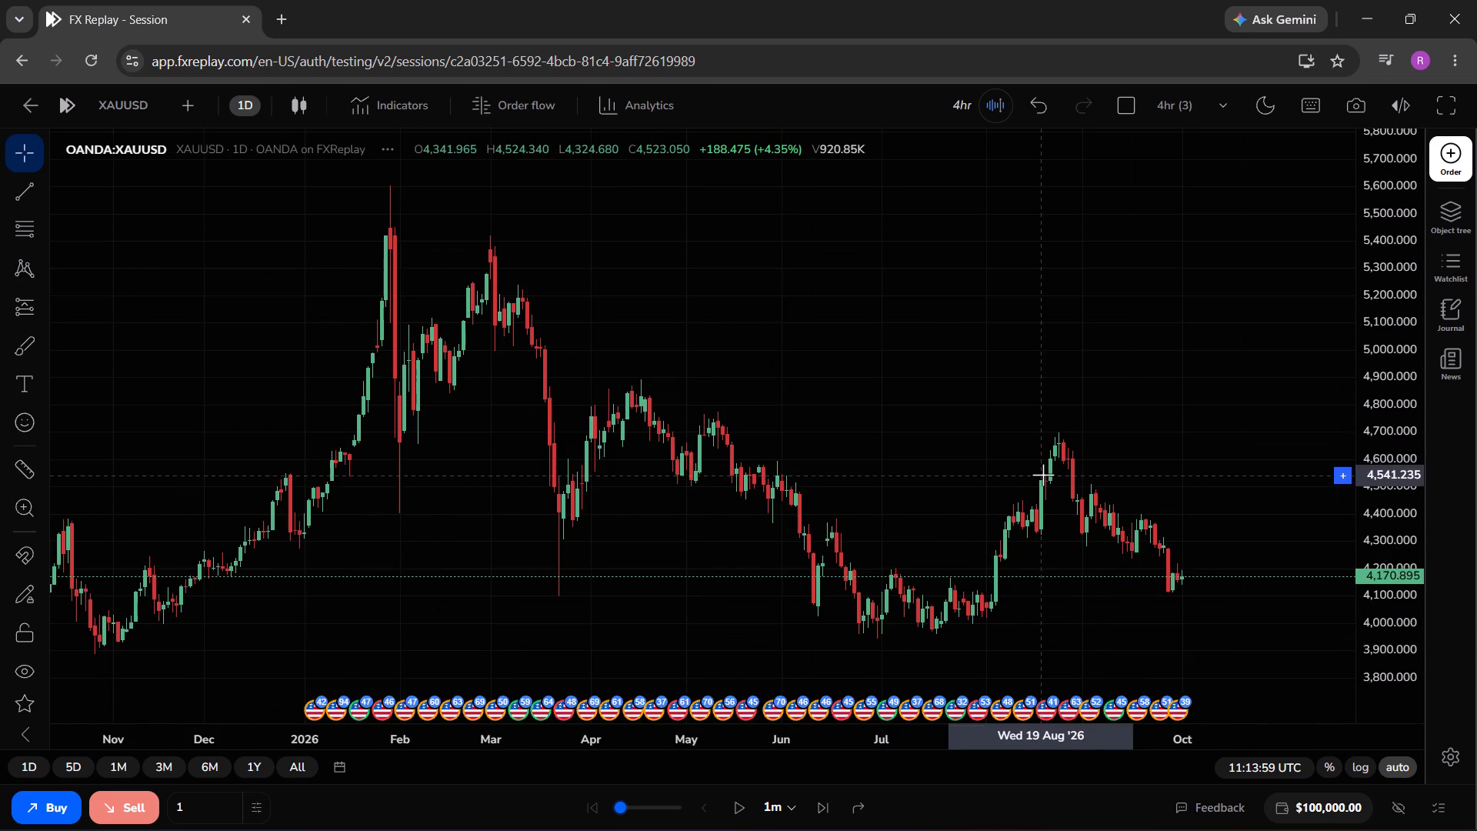
Draw a rectangle zone from the 4 August candle to about 11 October, between about 4,110 and 4,039.
drag(1205, 397, 812, 400)
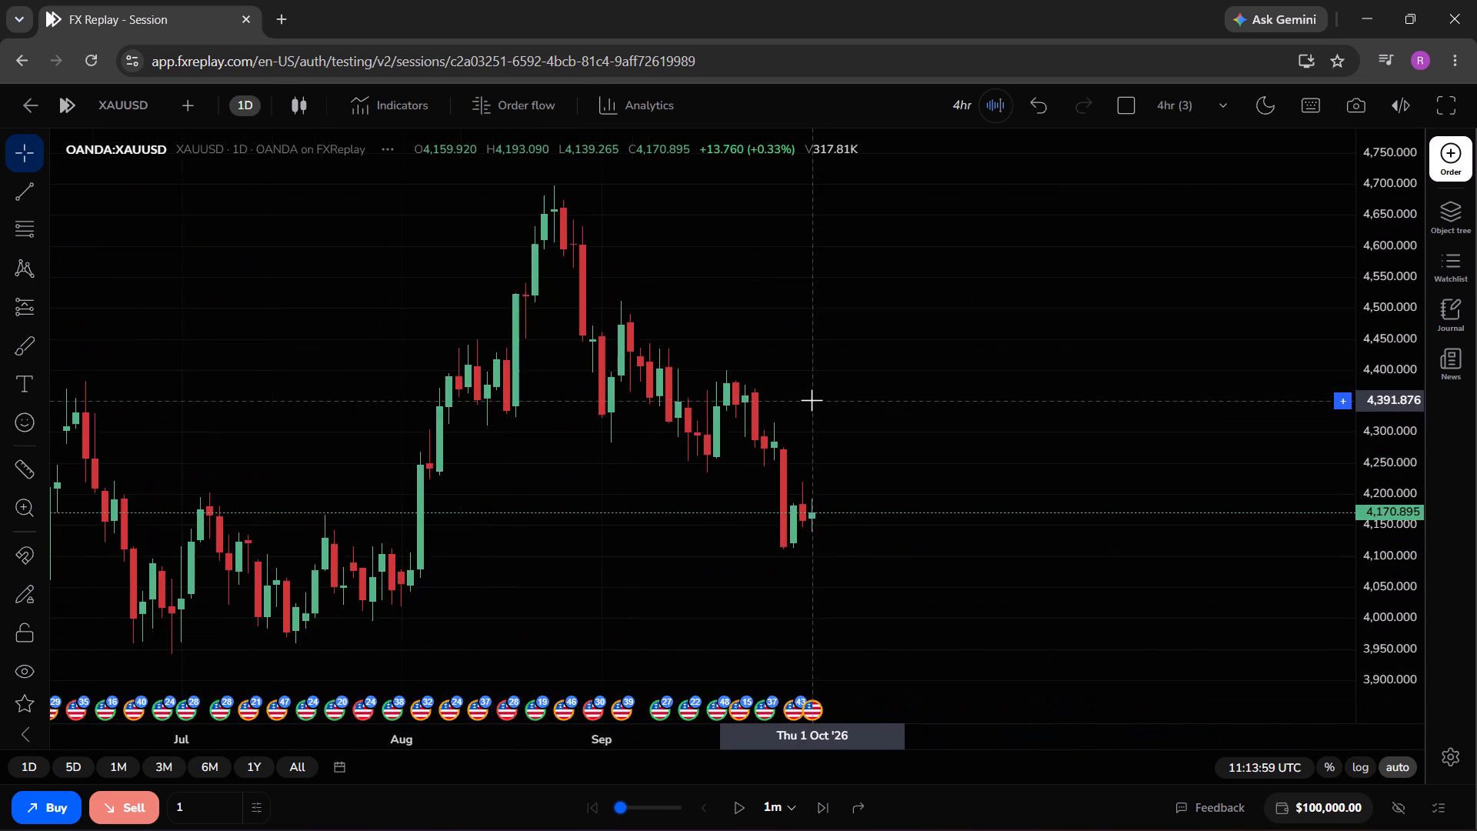
click(41, 349)
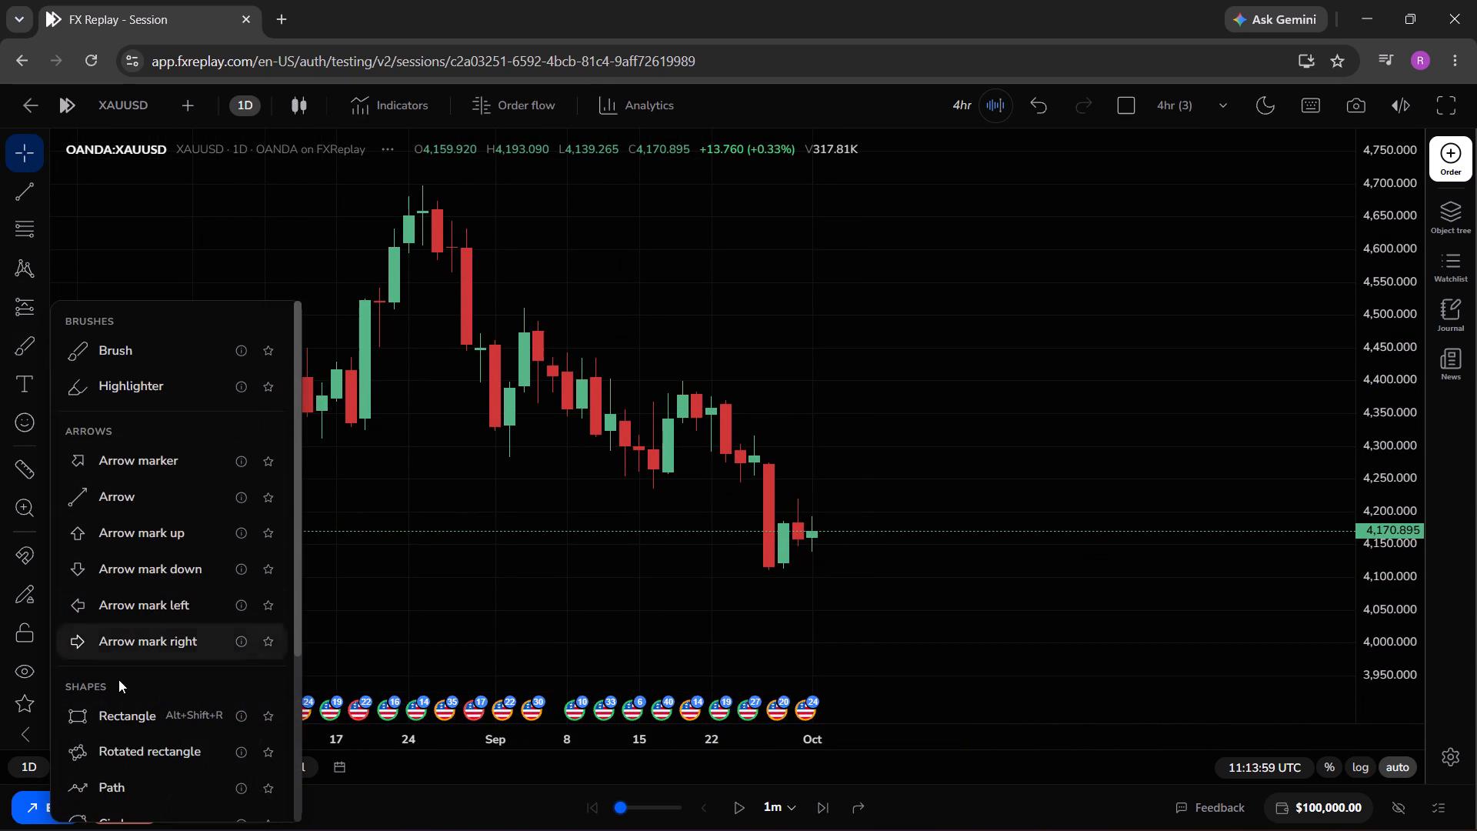
click(118, 709)
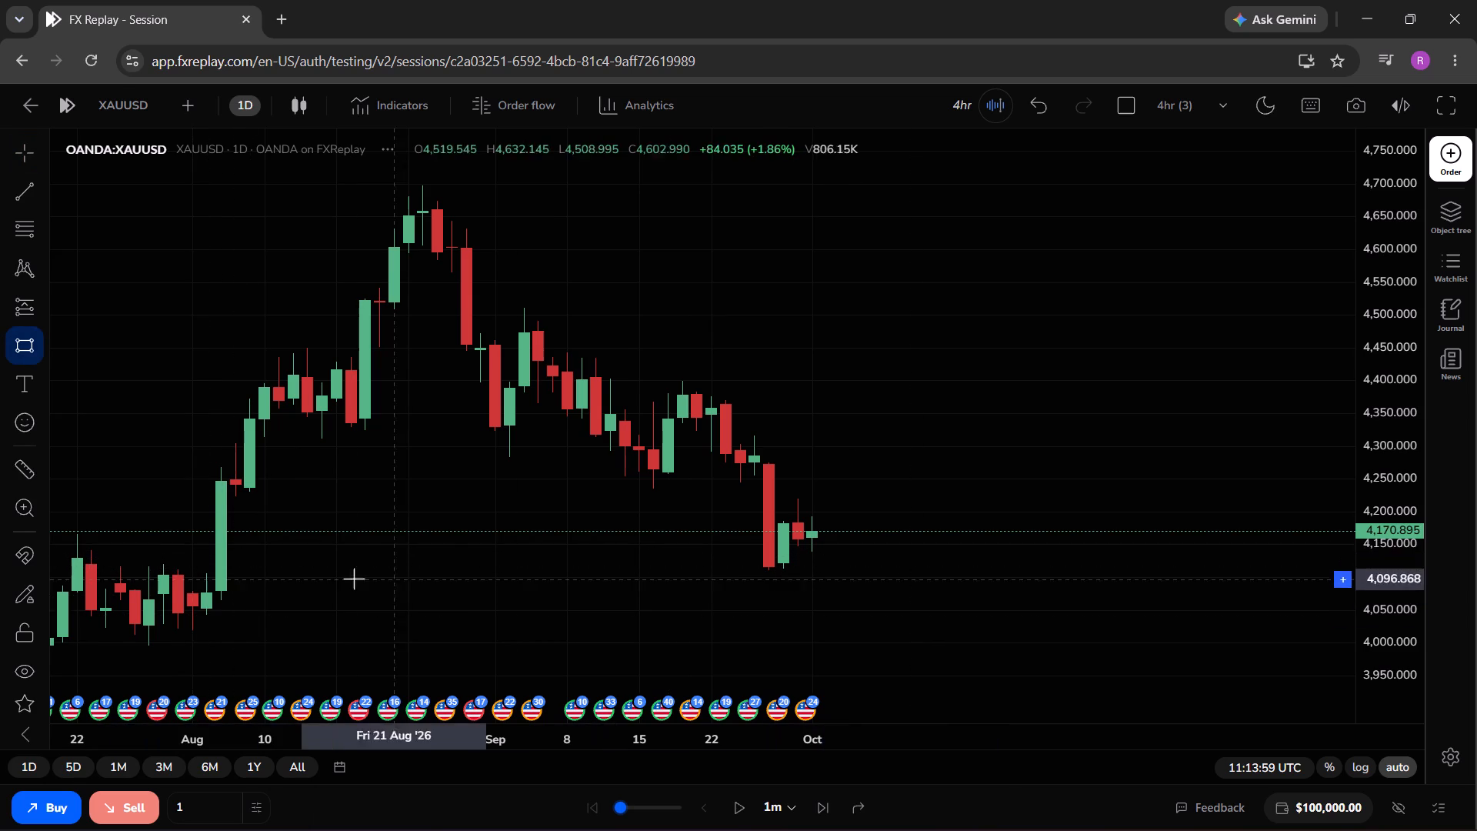
drag(207, 570, 651, 592)
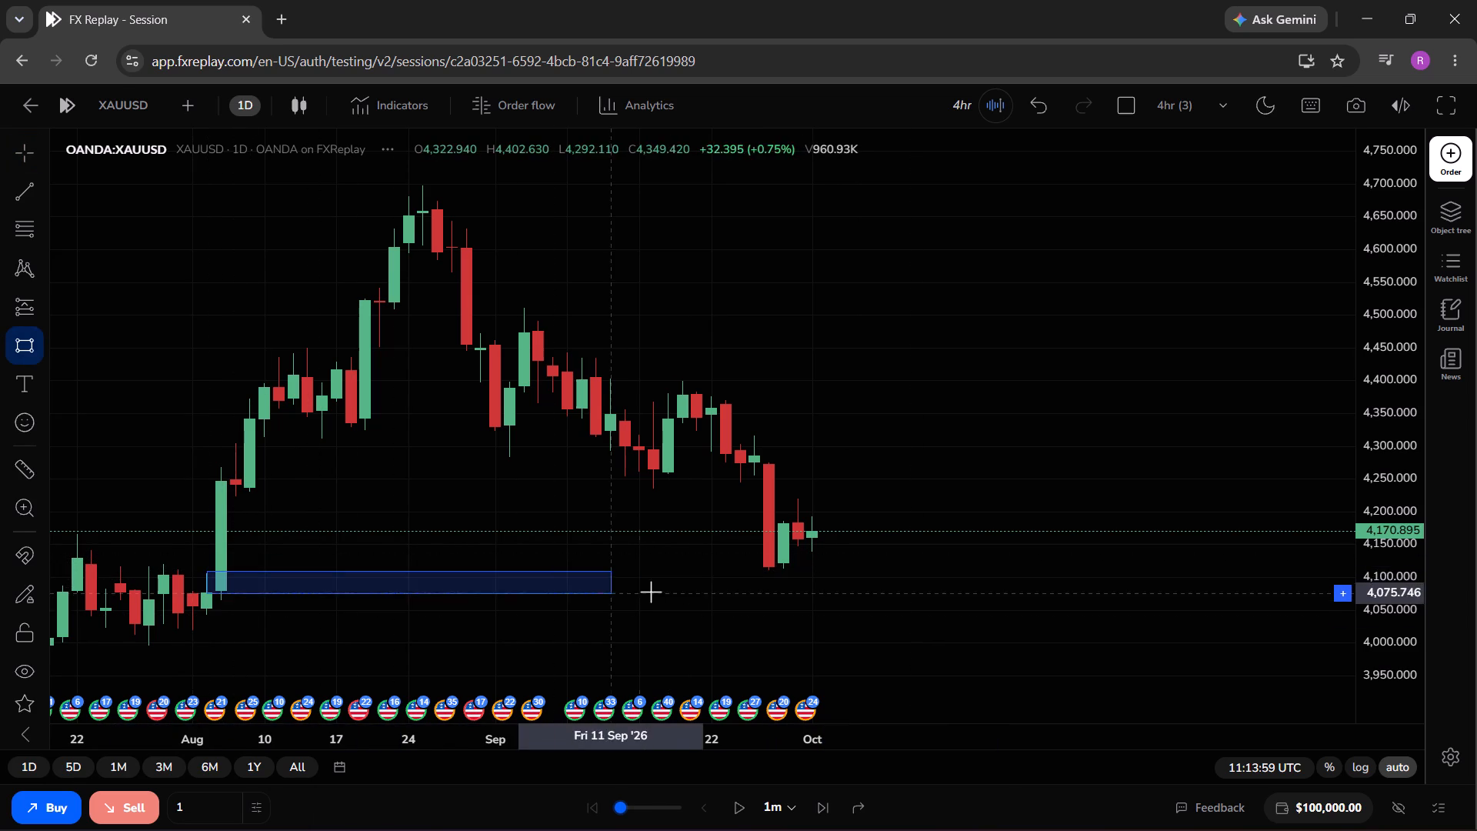
drag(651, 592, 951, 616)
click(951, 616)
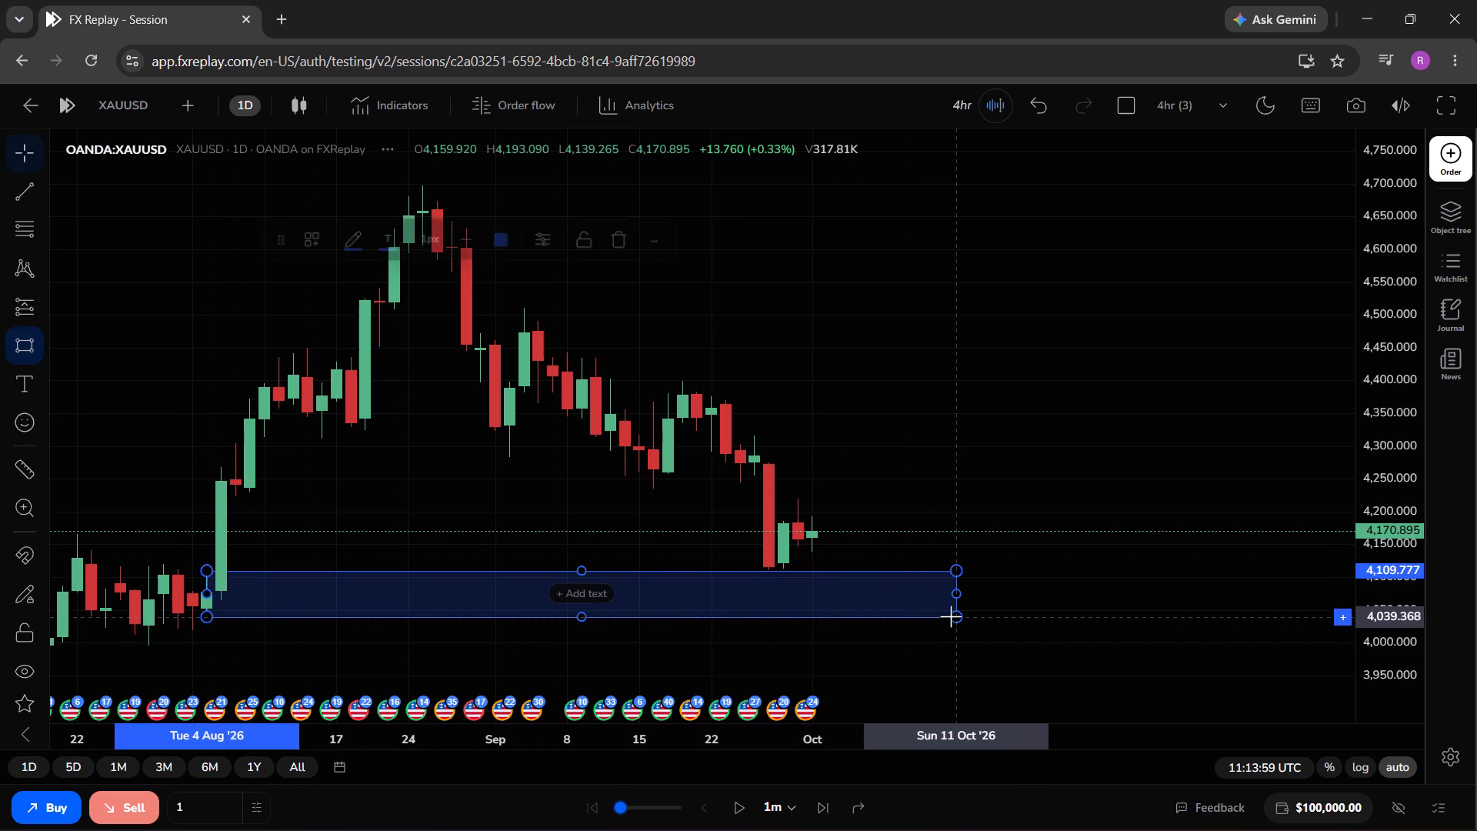
click(946, 496)
Draw a second rectangle zone extending forward from the candle before the sharp late-September drop, between about 4,320 and 4,250.
drag(946, 496, 822, 513)
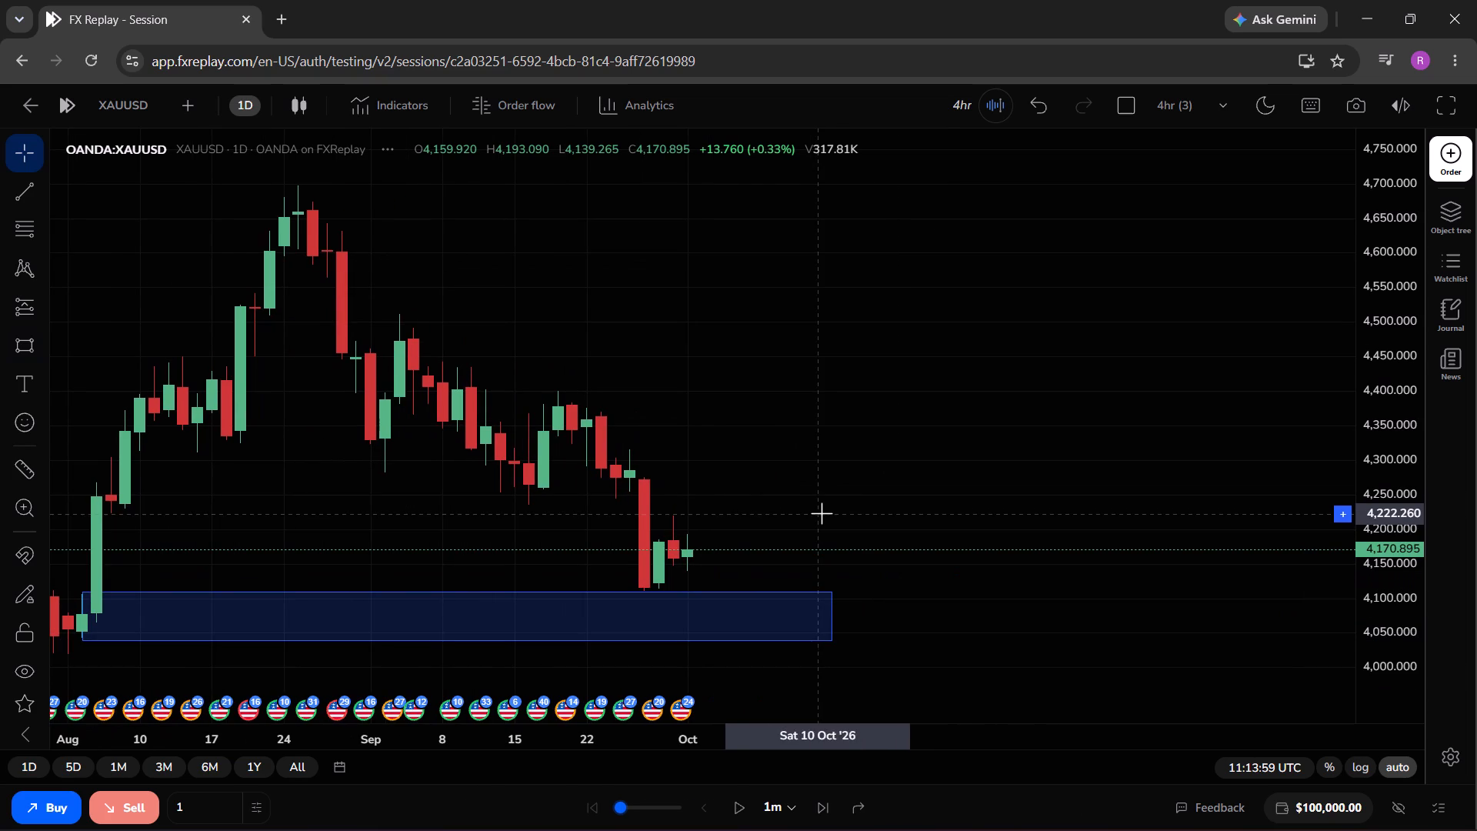
drag(876, 508, 698, 512)
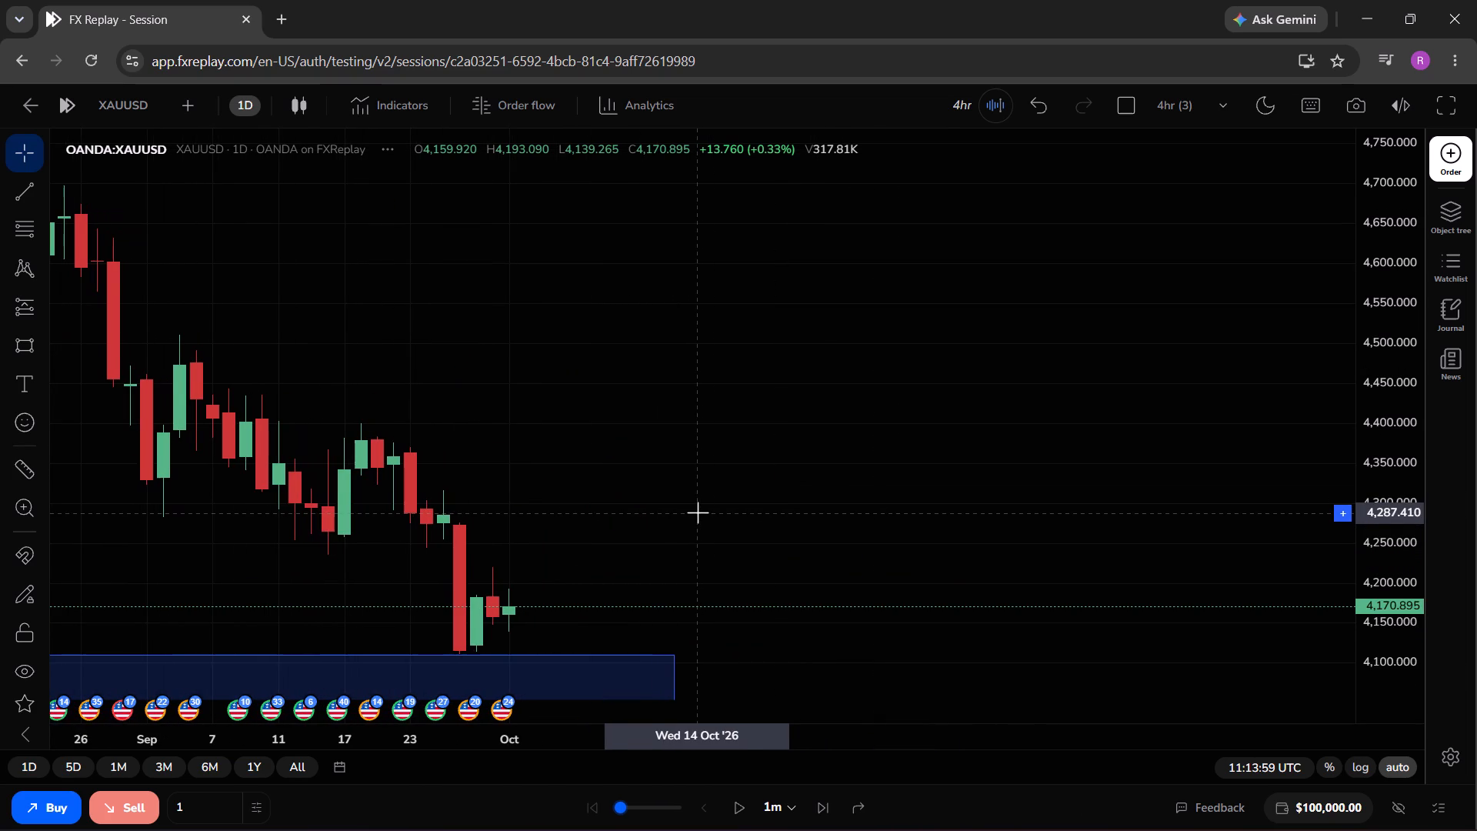
click(24, 352)
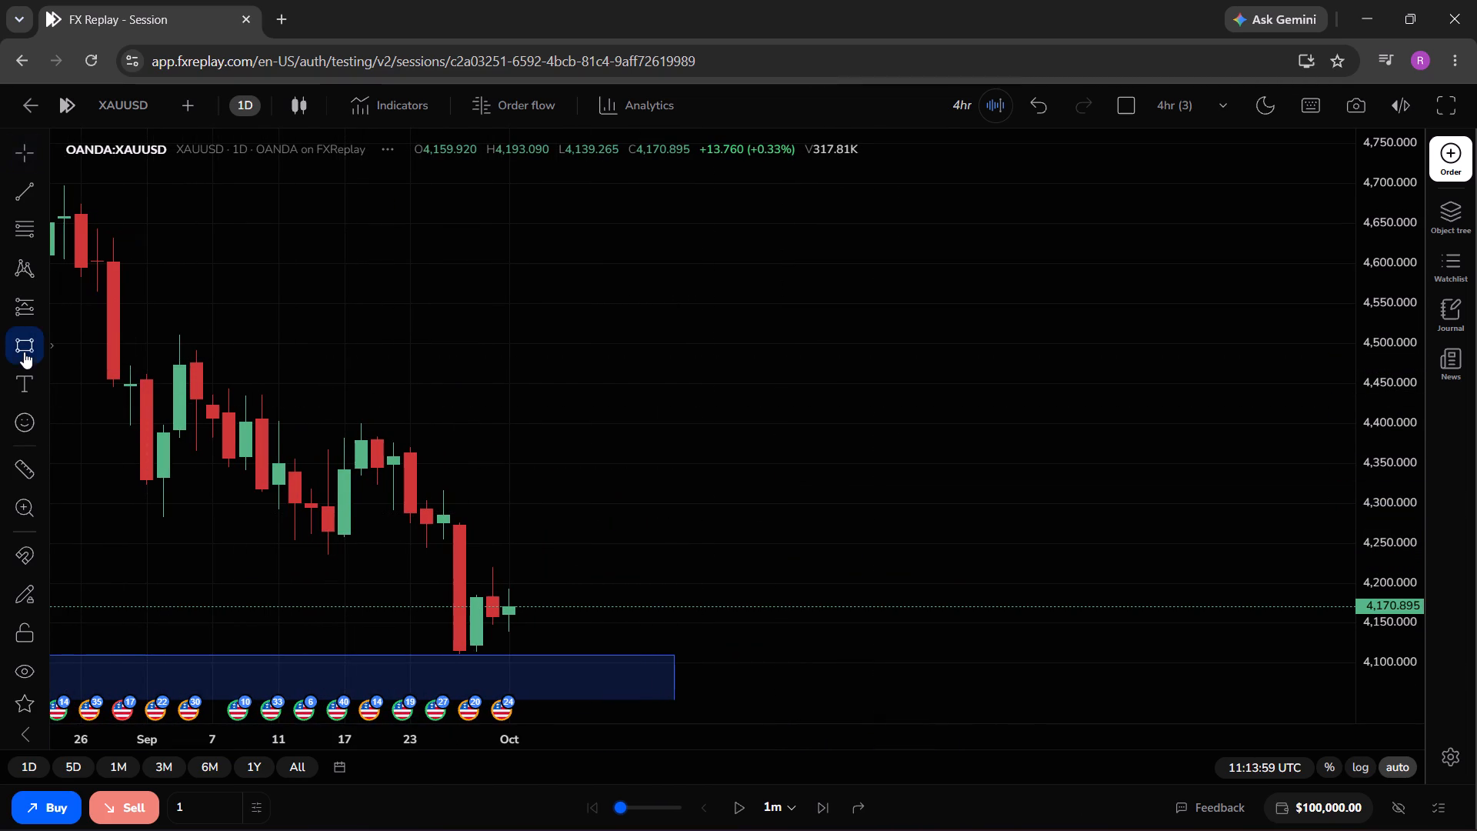
drag(446, 487, 626, 497)
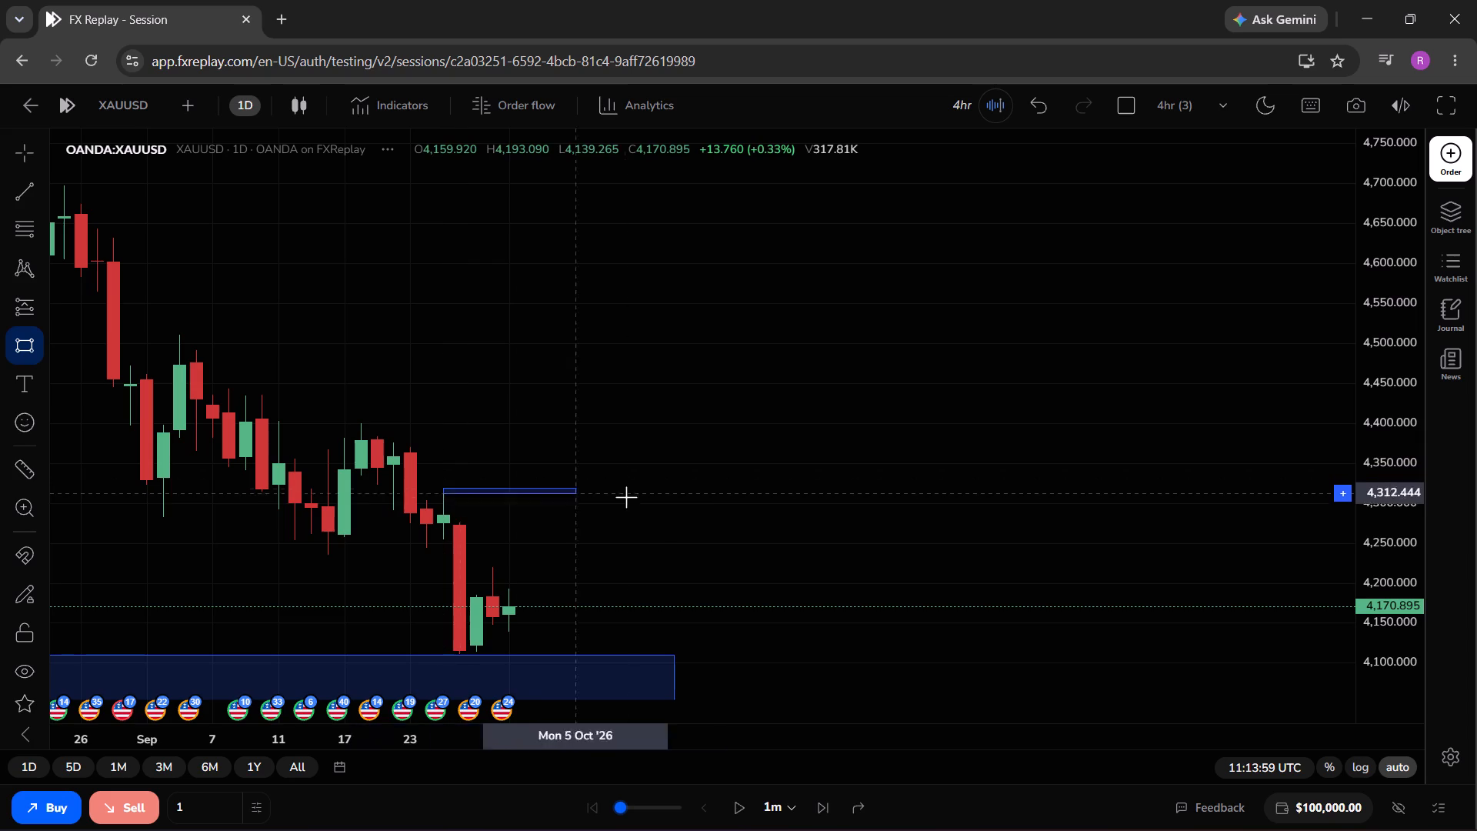
drag(626, 497, 779, 541)
click(779, 541)
click(735, 436)
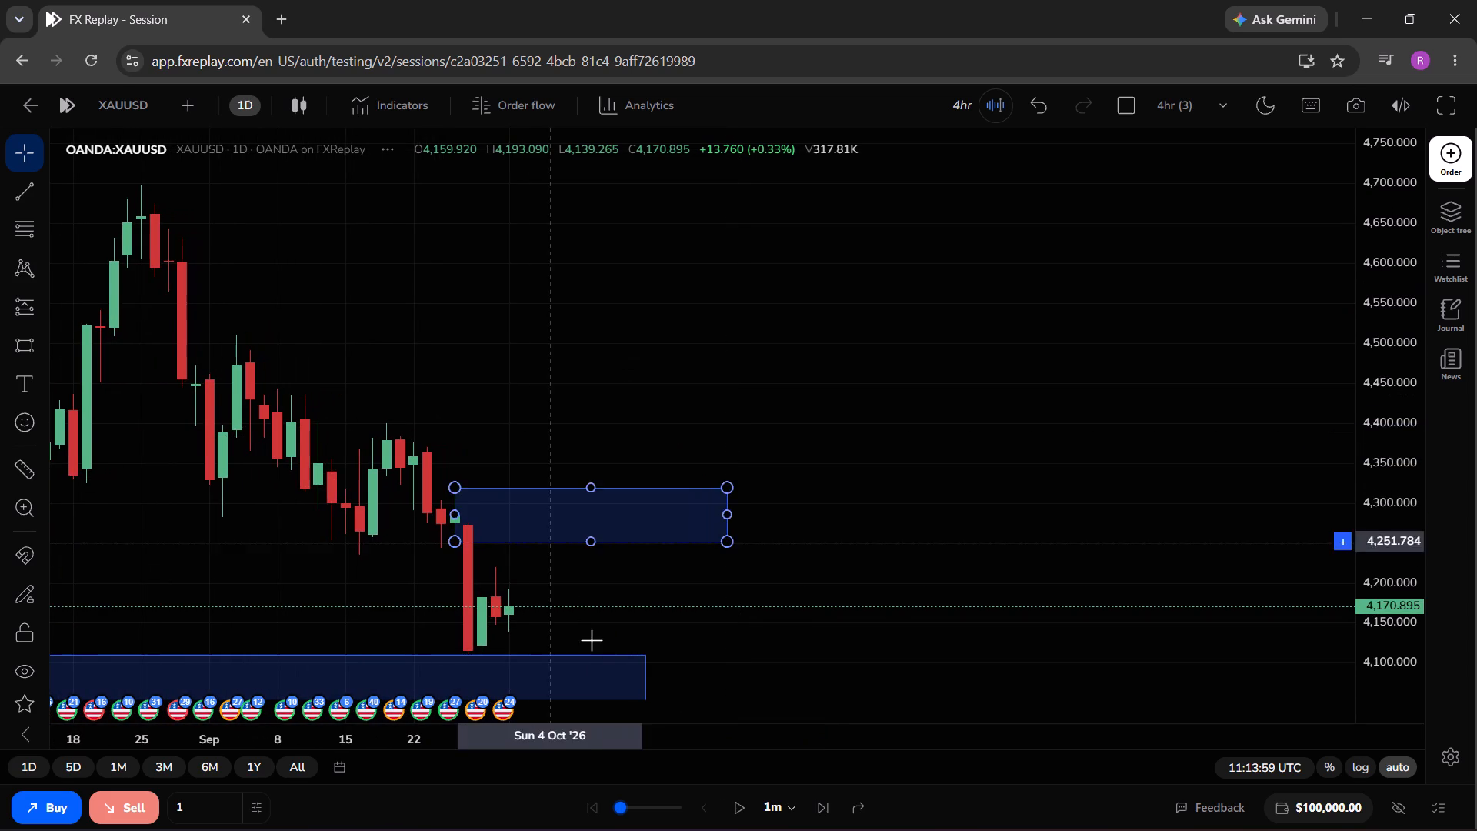
Set the replay step interval to 4h.
click(798, 795)
click(792, 799)
scroll(799, 698, down, 2)
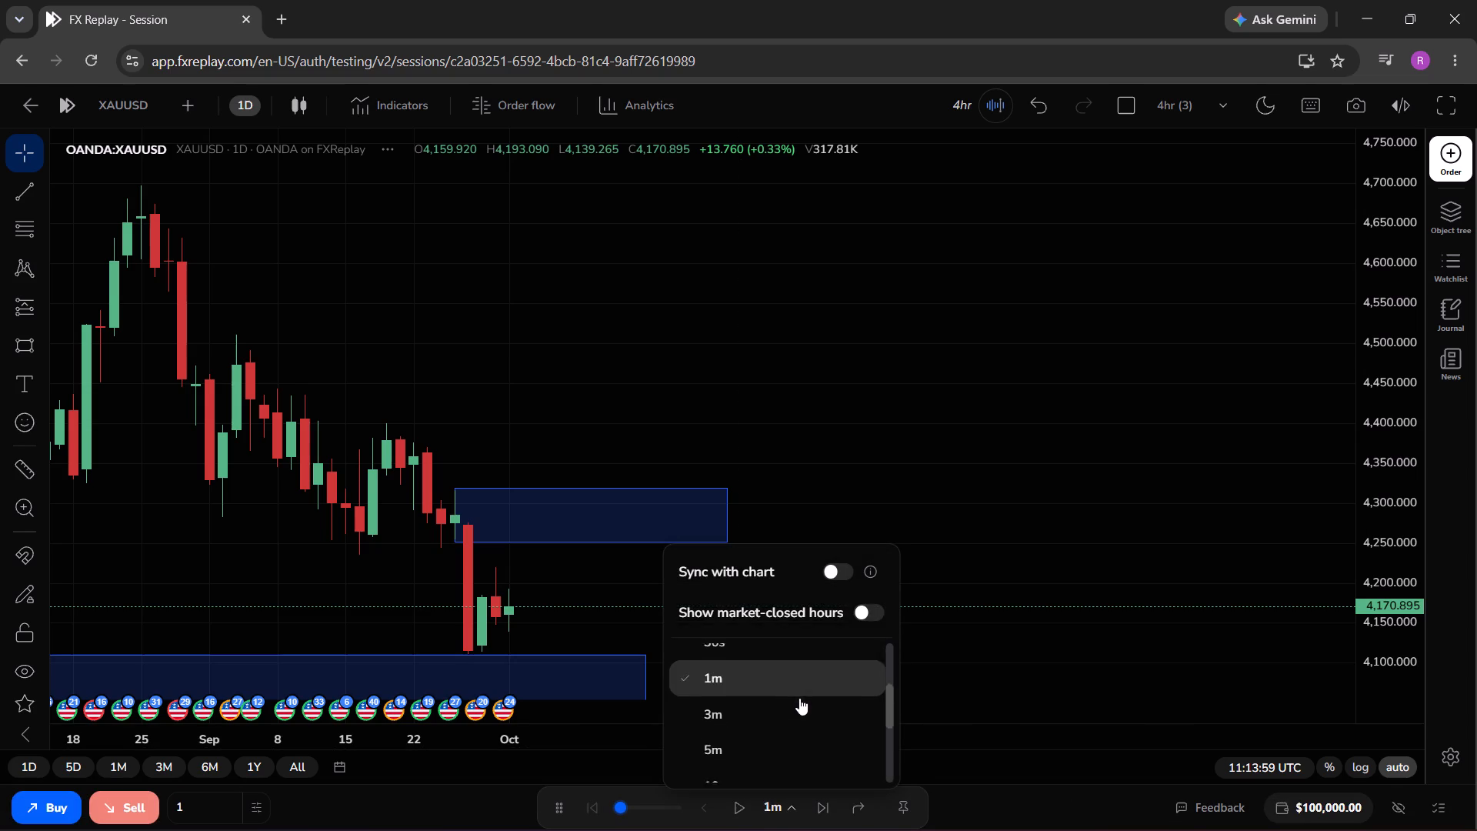
scroll(799, 698, down, 4)
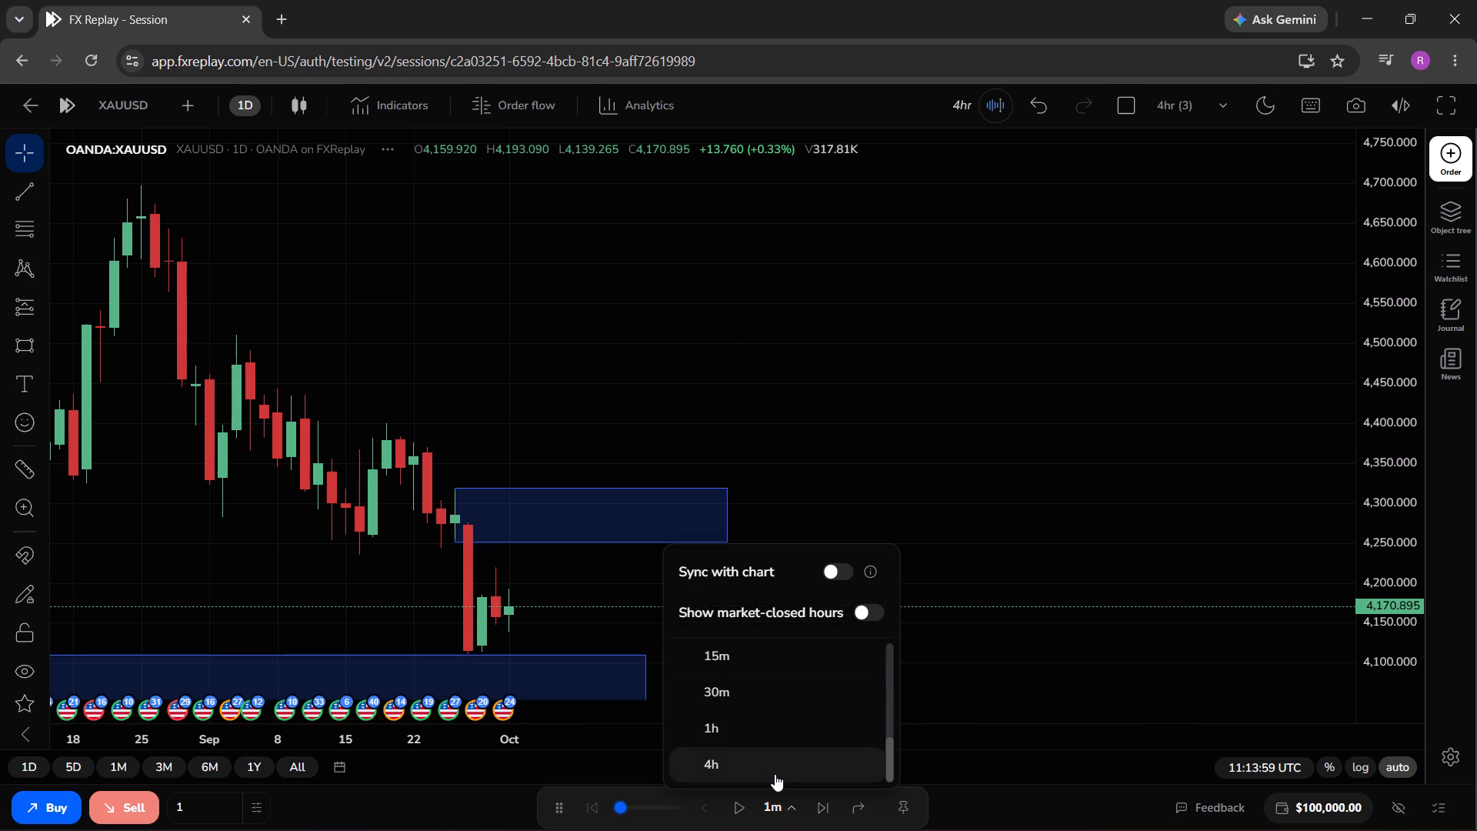
click(775, 773)
Advance the replay forward by five 4-hour steps.
click(817, 809)
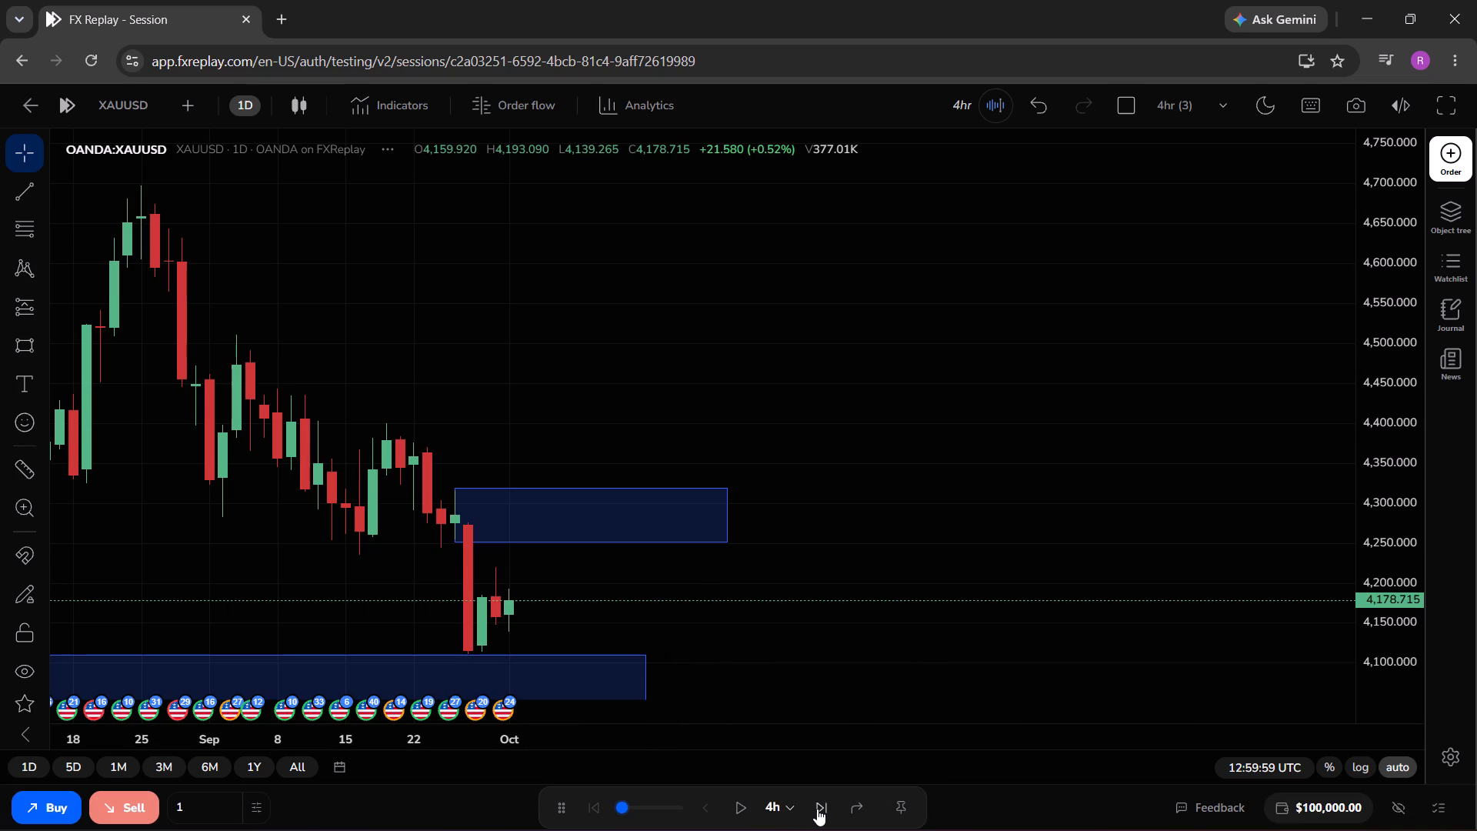
click(817, 809)
click(817, 809)
click(817, 809)
click(817, 809)
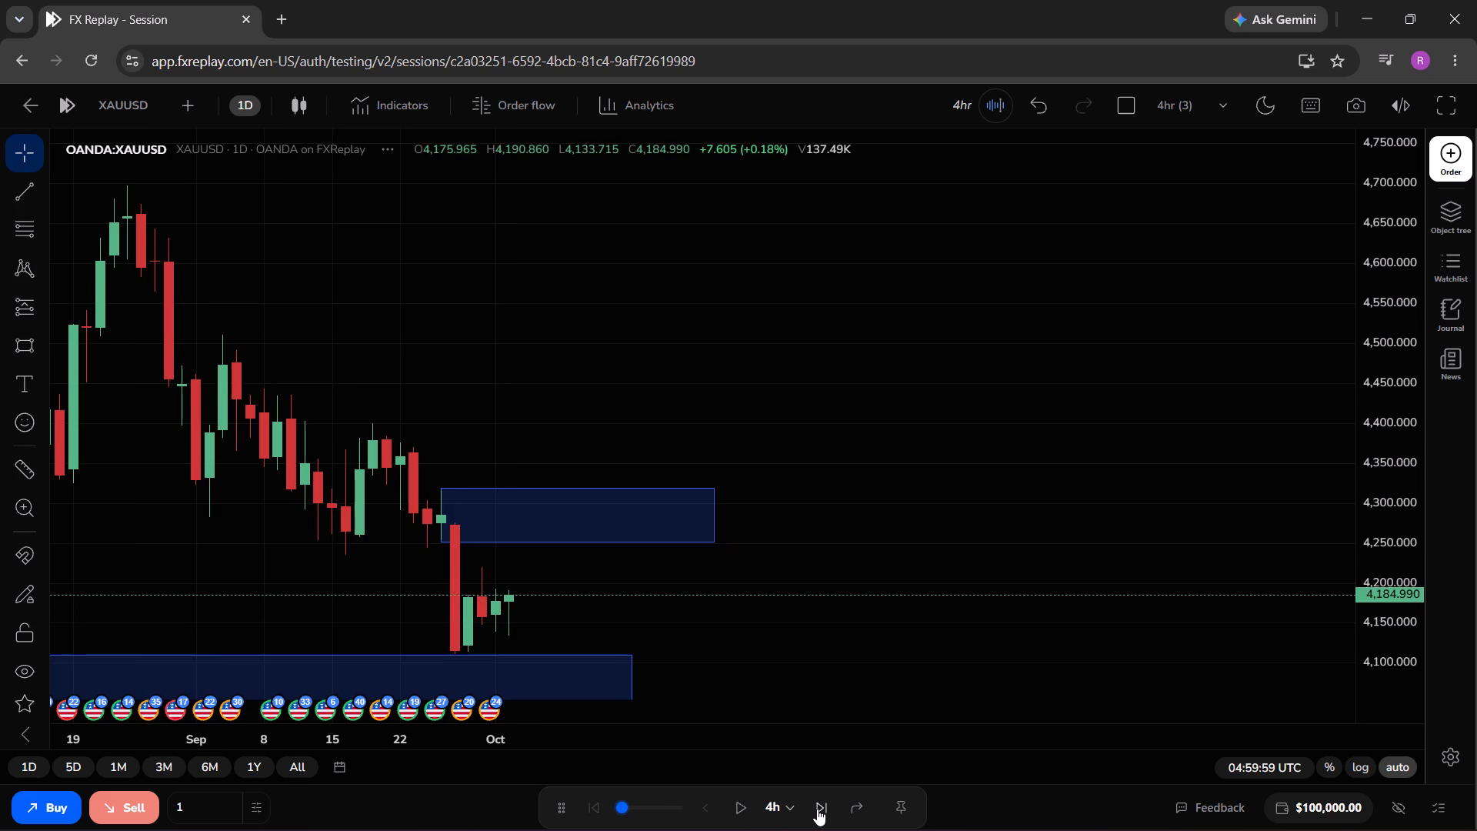
Advance the replay in 4-hour steps until the replay clock reaches 08:59:59 UTC on 6 October.
click(817, 809)
click(817, 809)
click(817, 809)
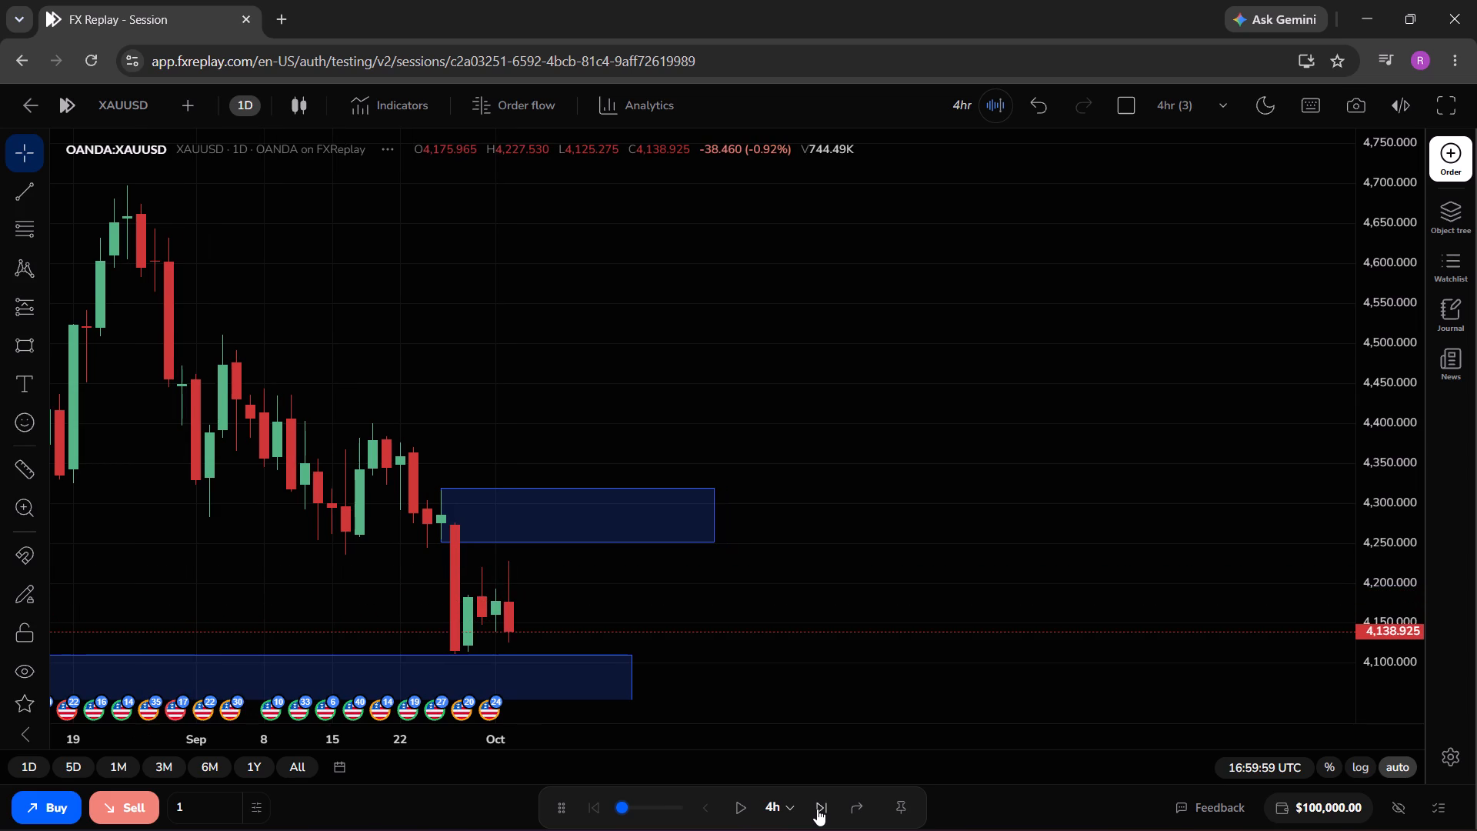
click(817, 809)
click(817, 809)
click(817, 809)
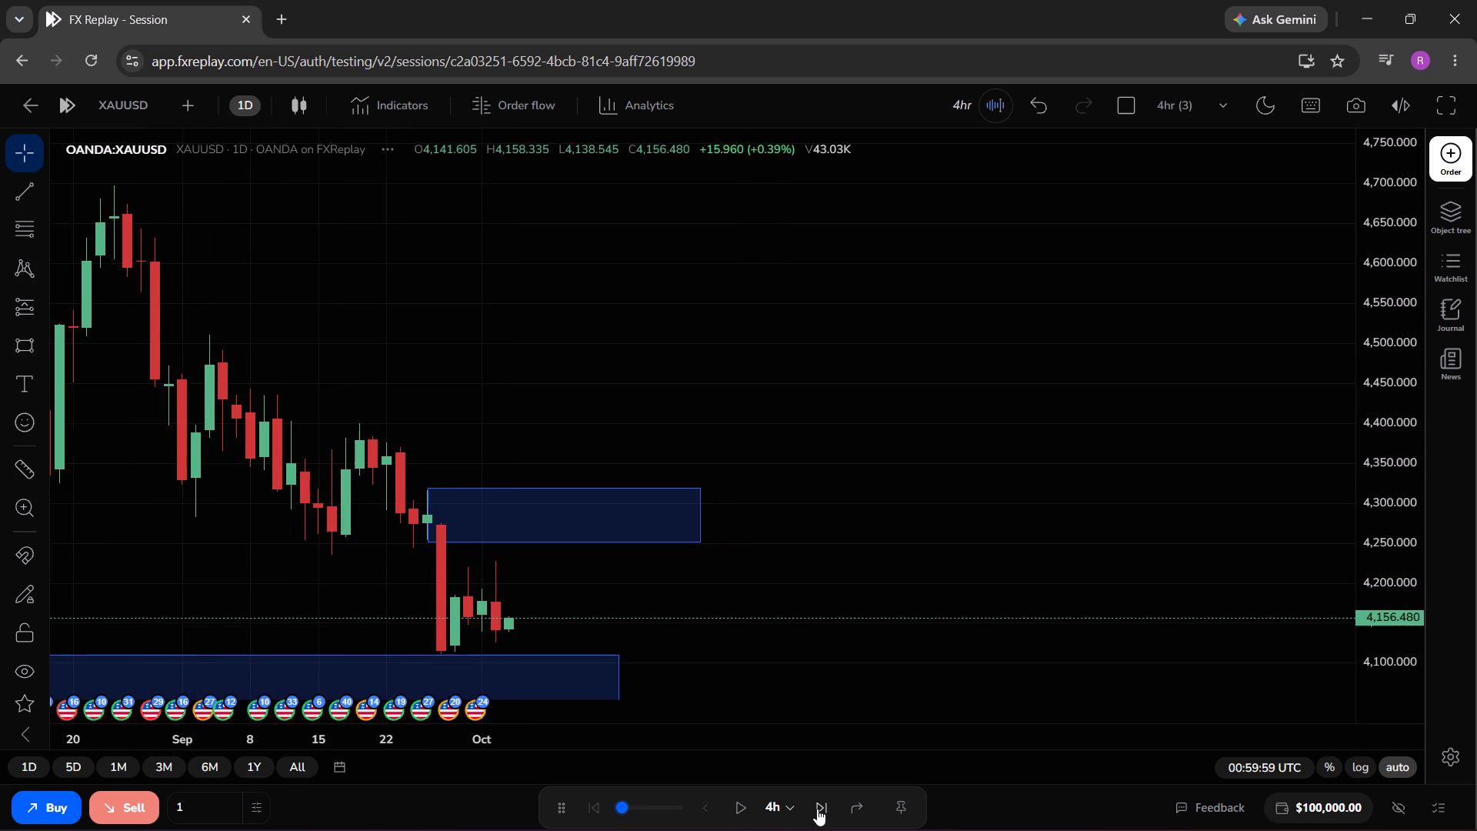
click(817, 809)
click(817, 809)
click(817, 809)
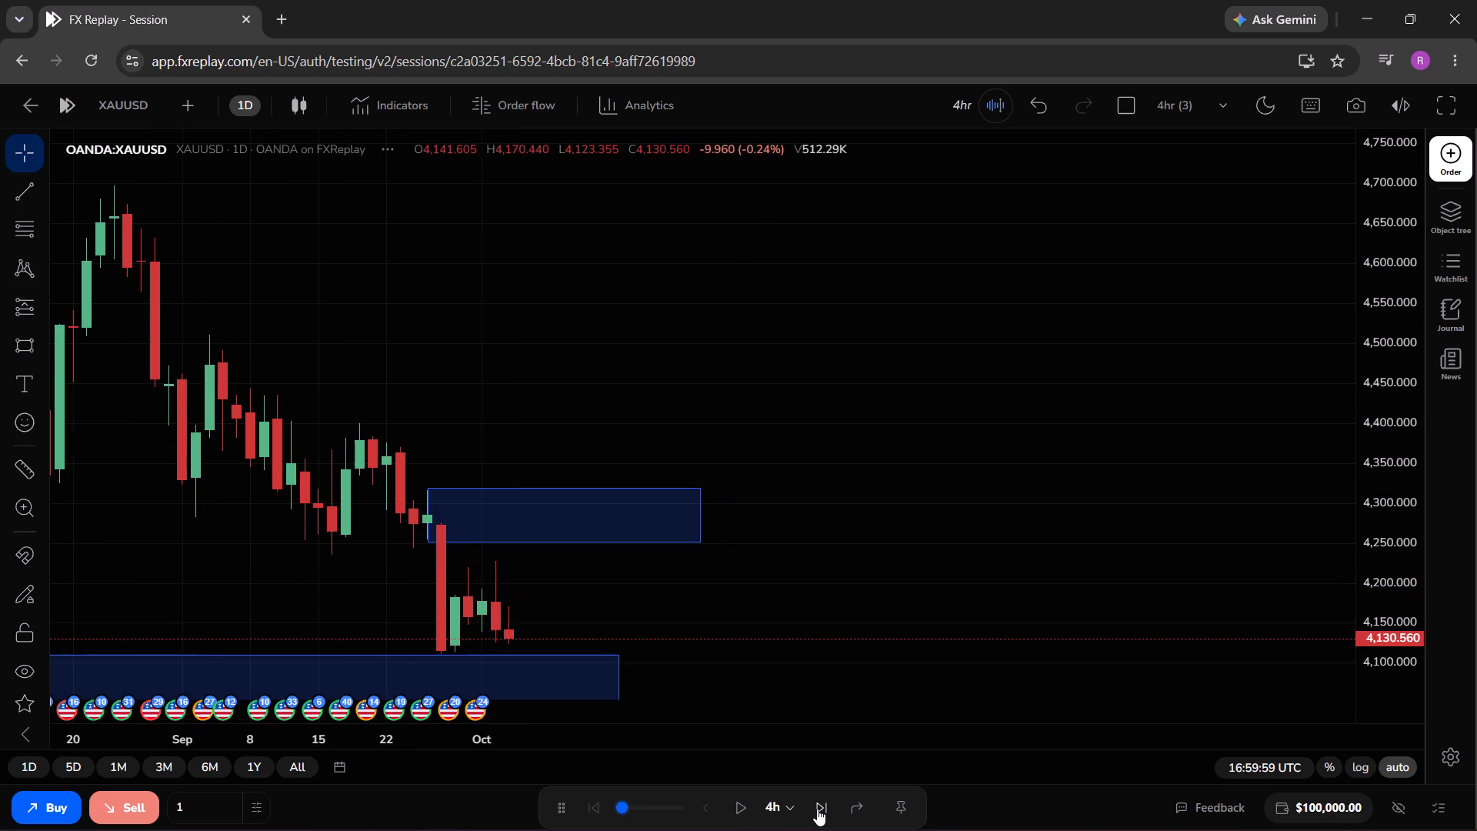
click(817, 809)
click(817, 809)
click(817, 809)
click(817, 809)
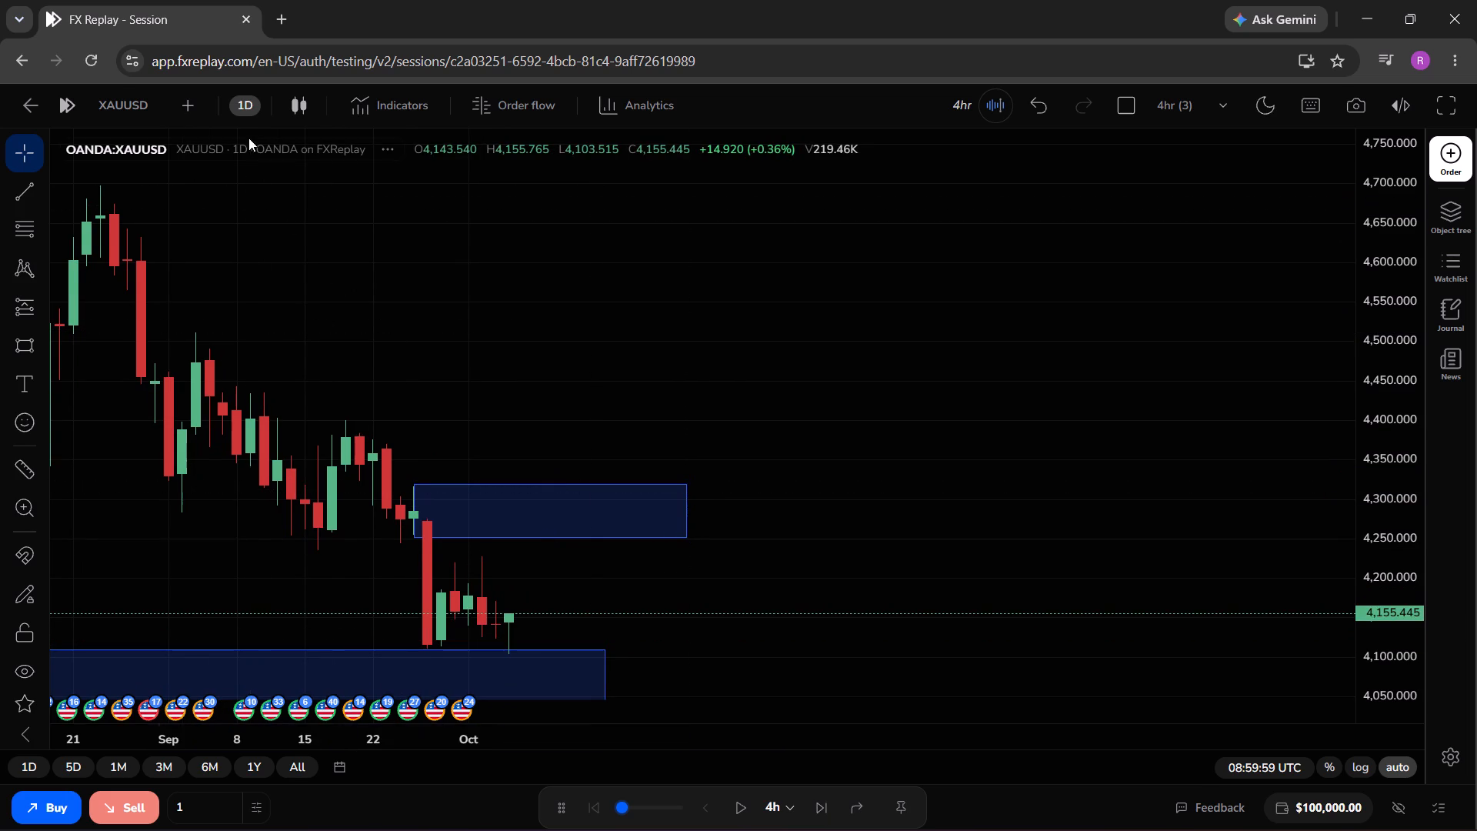
Switch the XAUUSD chart timeframe to 1 hour.
click(239, 112)
scroll(350, 547, down, 2)
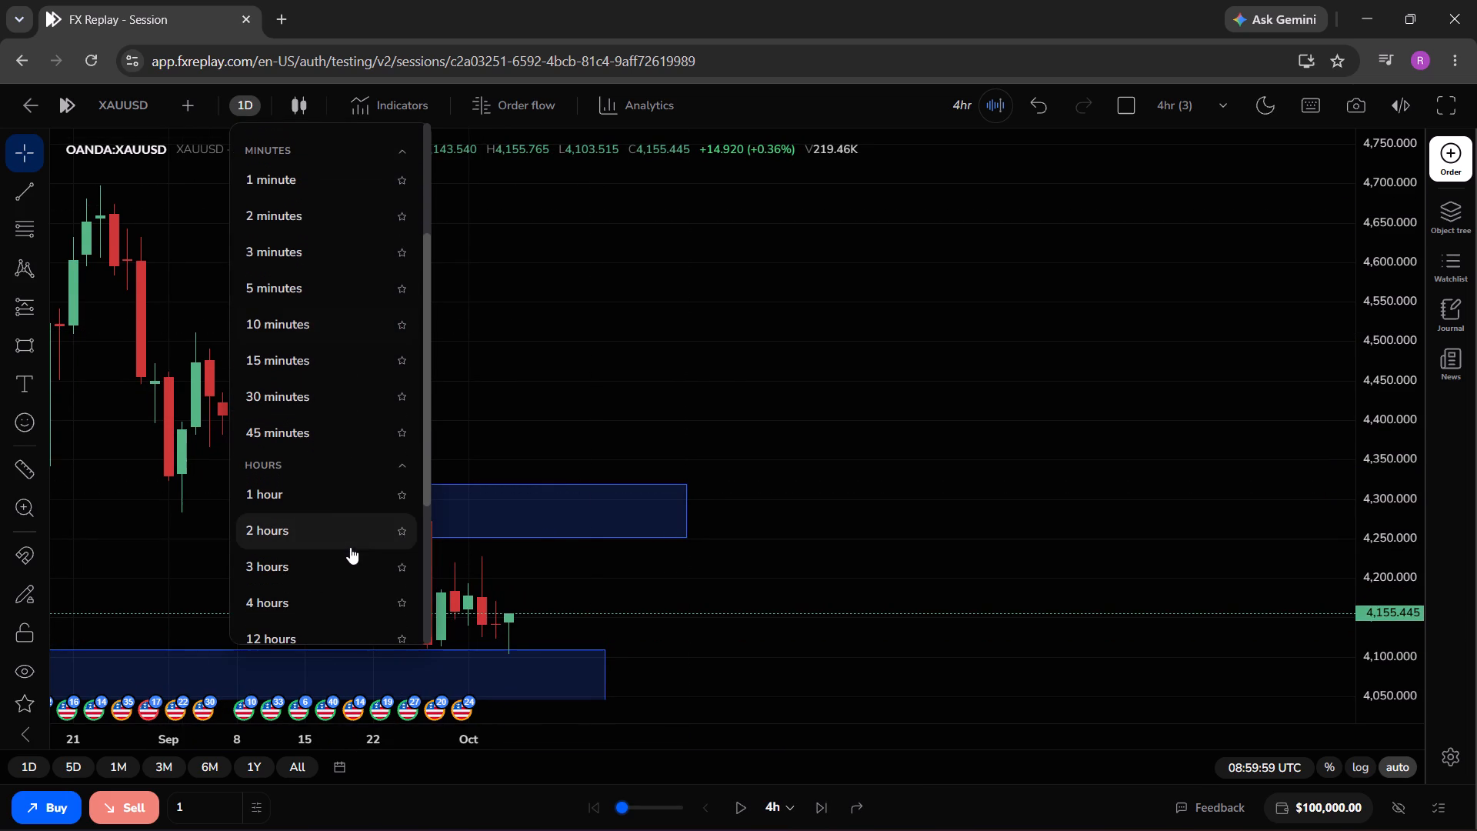
click(328, 495)
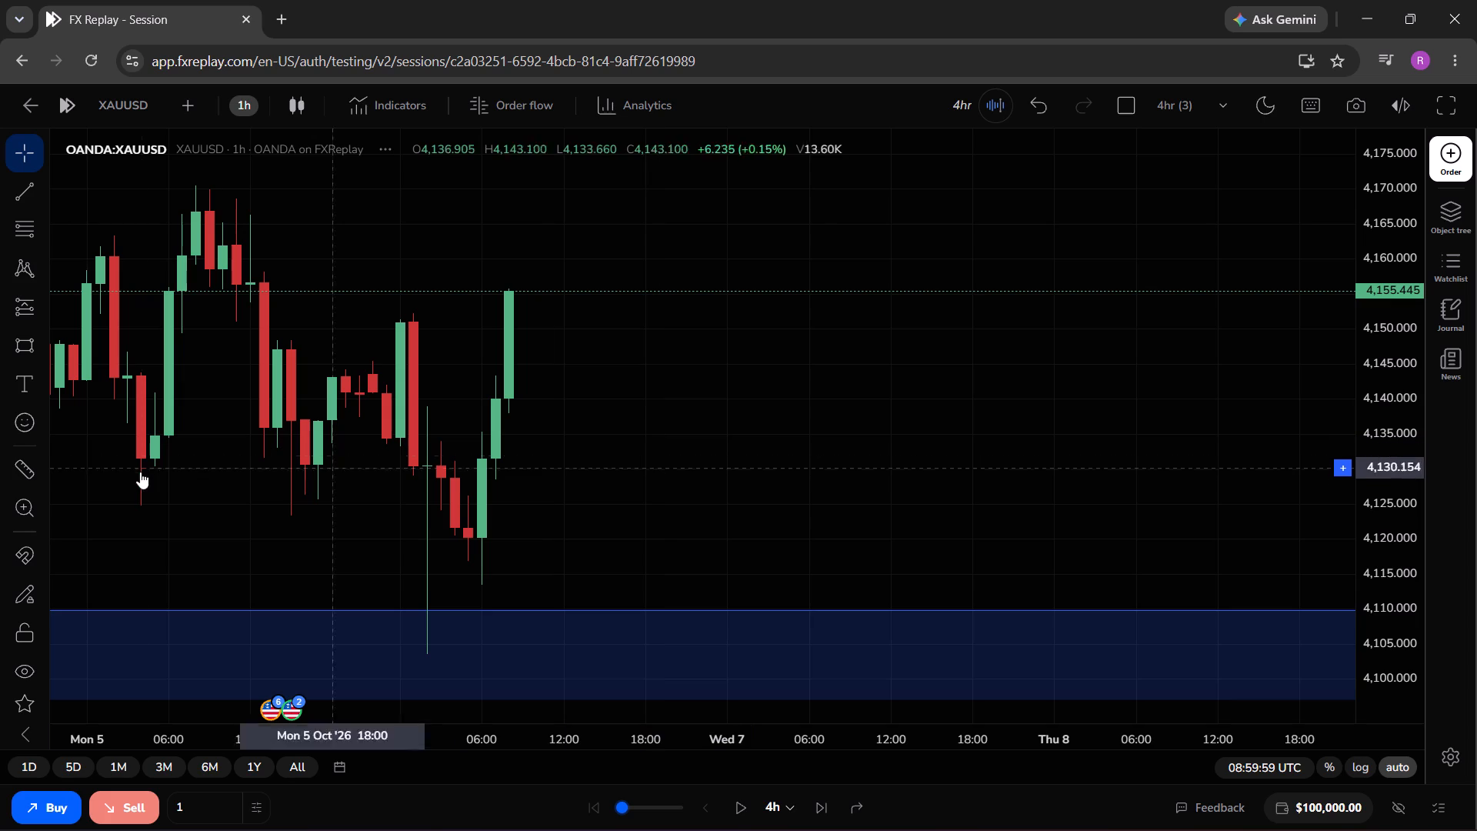
Draw a rectangle zone at the 6 October low, from about 05:00 to 7 October 13:00, between about 4,126 and 4,113.
click(21, 339)
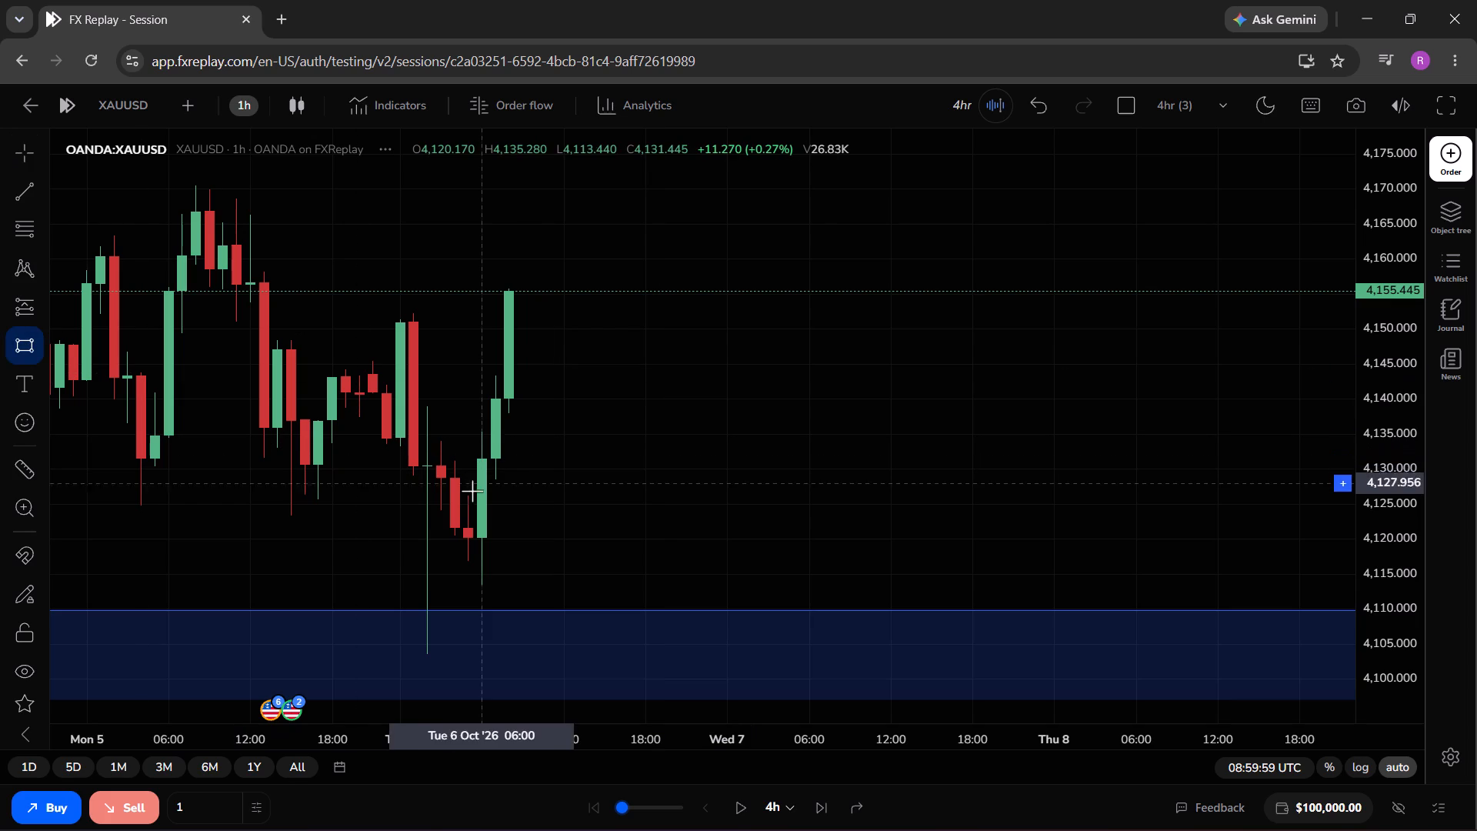
drag(470, 495, 902, 587)
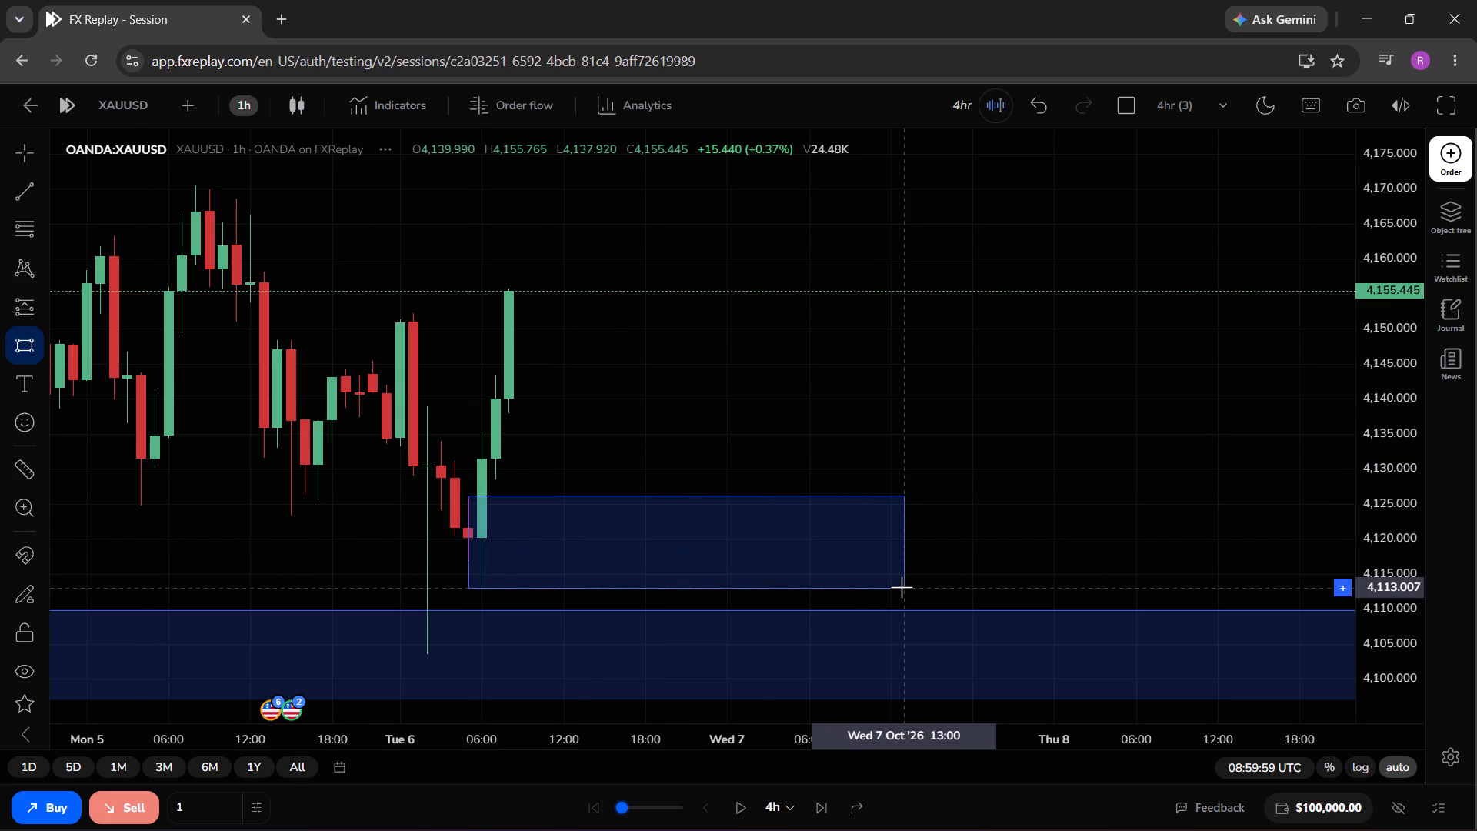
click(902, 587)
click(895, 419)
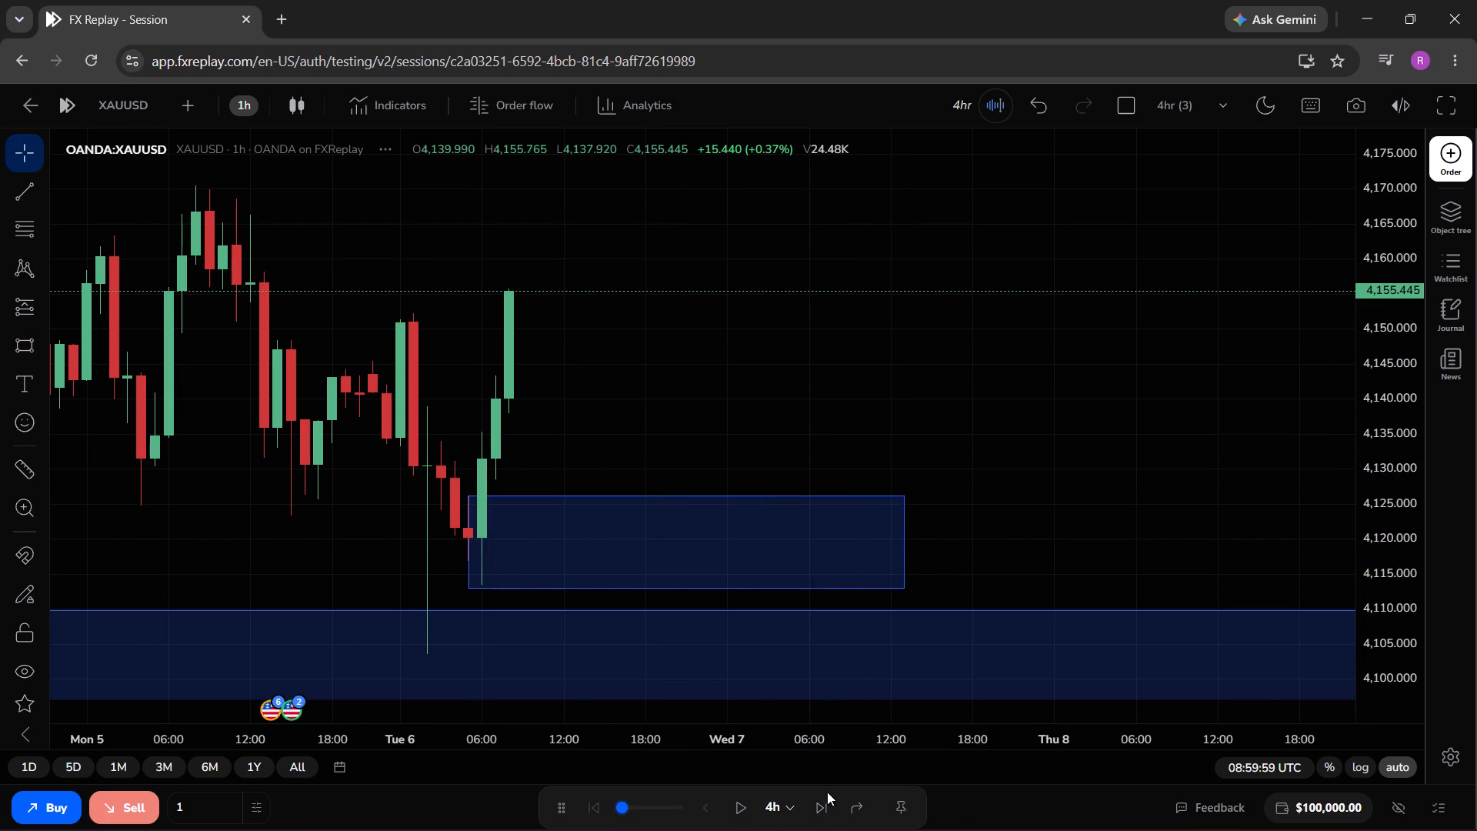
Advance the replay forward by five 4-hour steps to 04:59:59 UTC on 7 October.
click(821, 797)
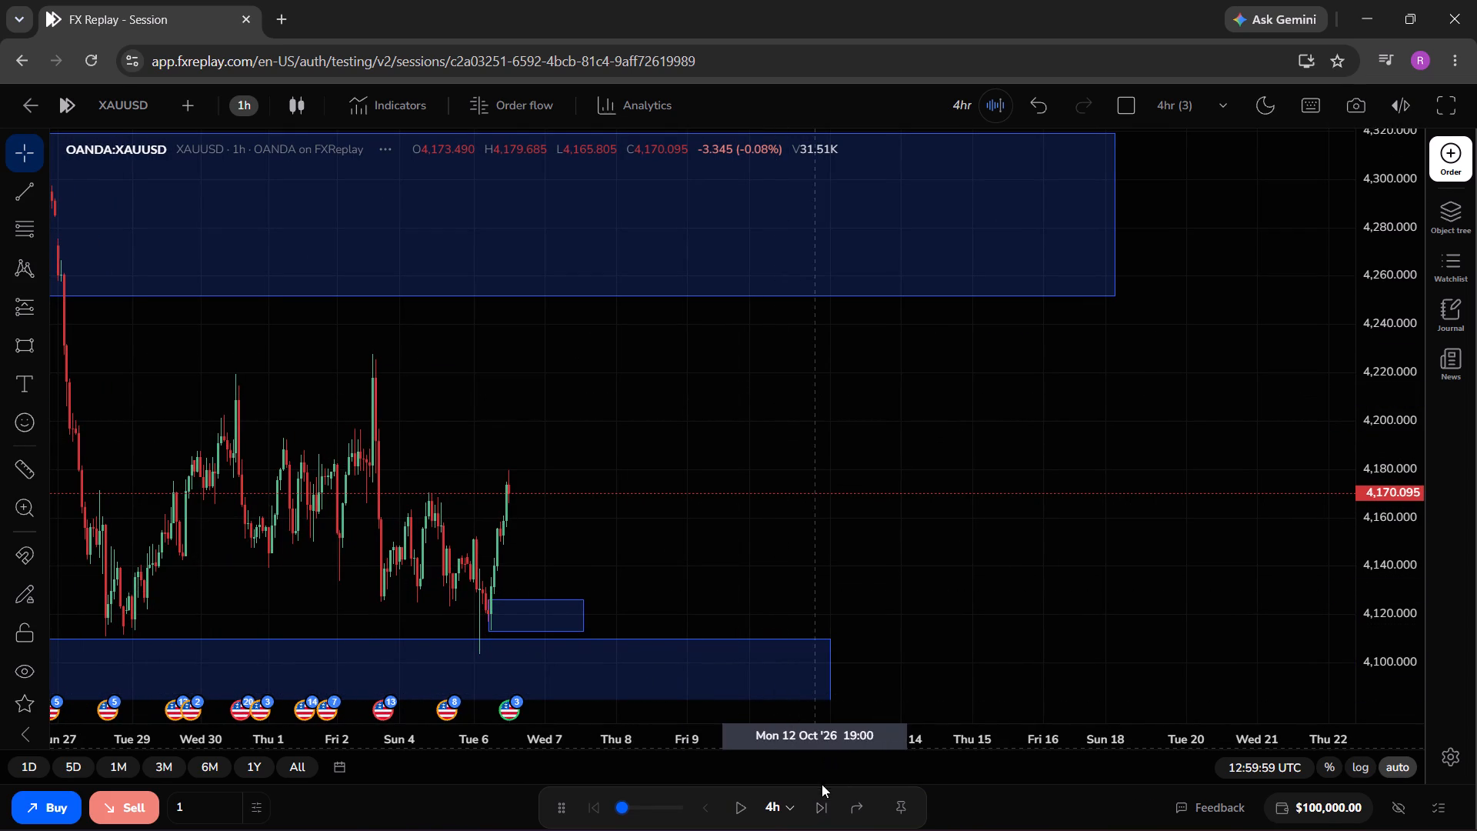
click(821, 800)
click(821, 800)
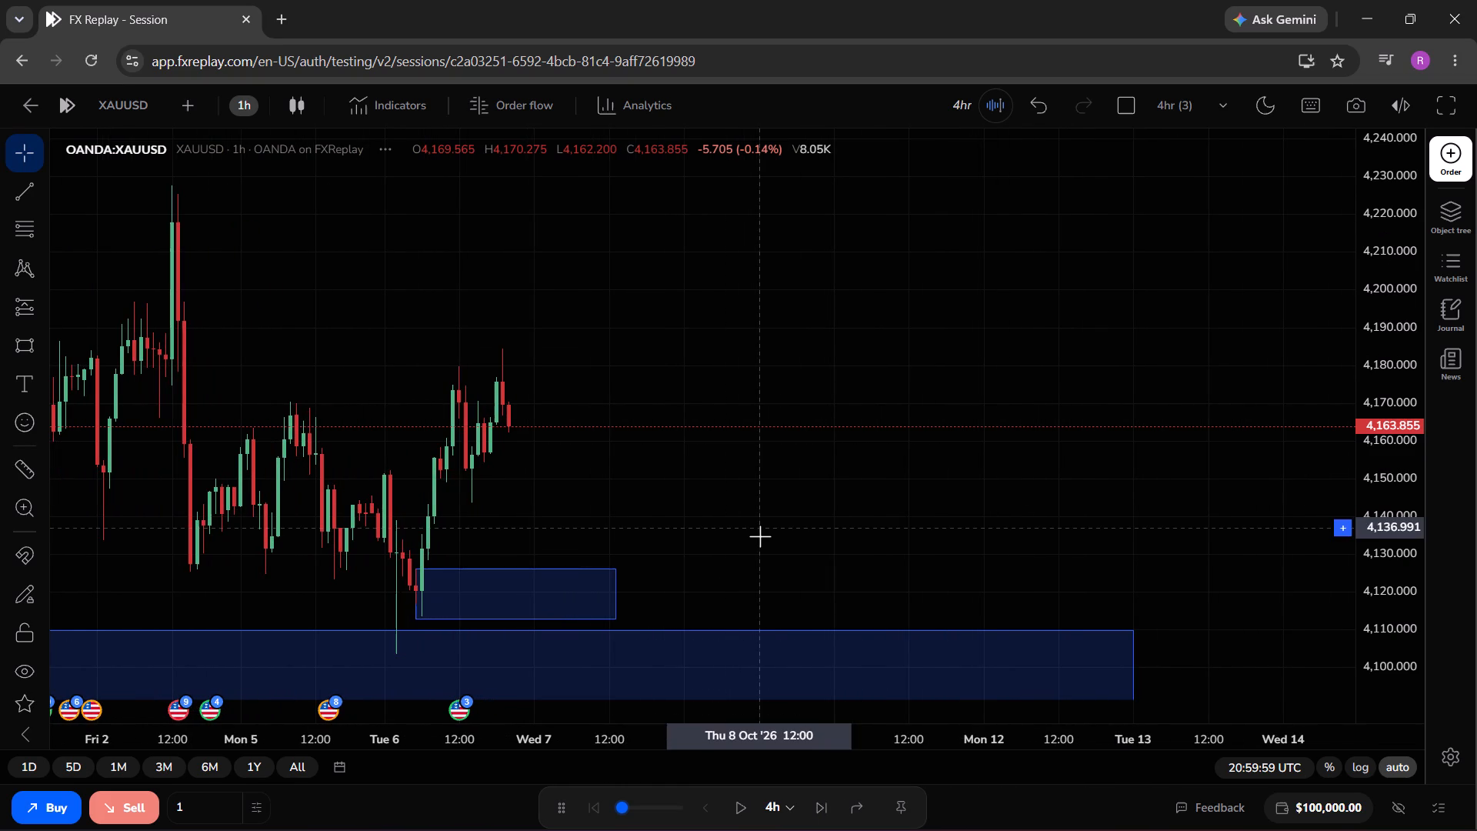
click(821, 799)
click(821, 799)
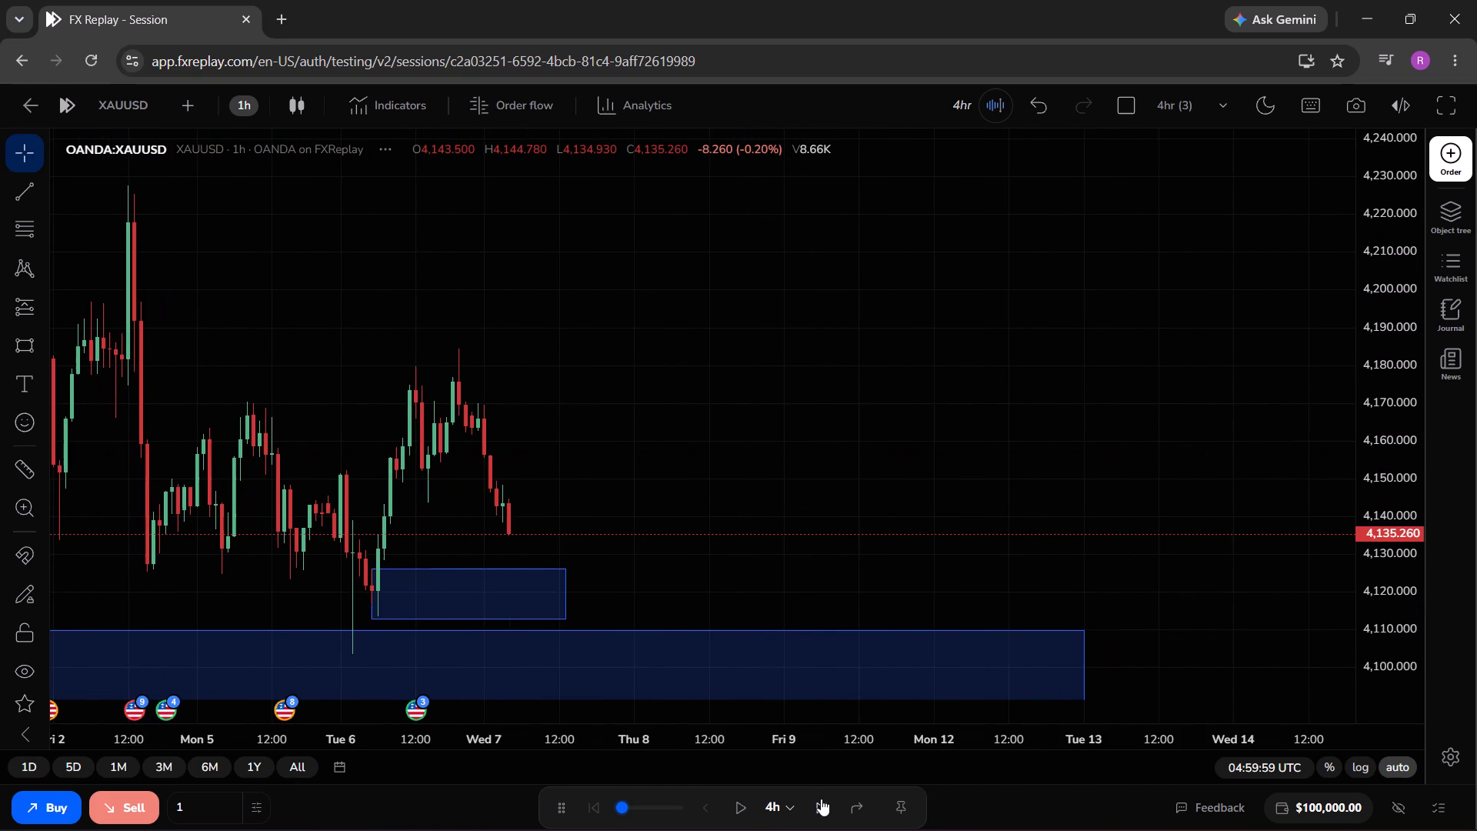
Set the replay step interval to 1h.
click(777, 808)
scroll(769, 704, down, 2)
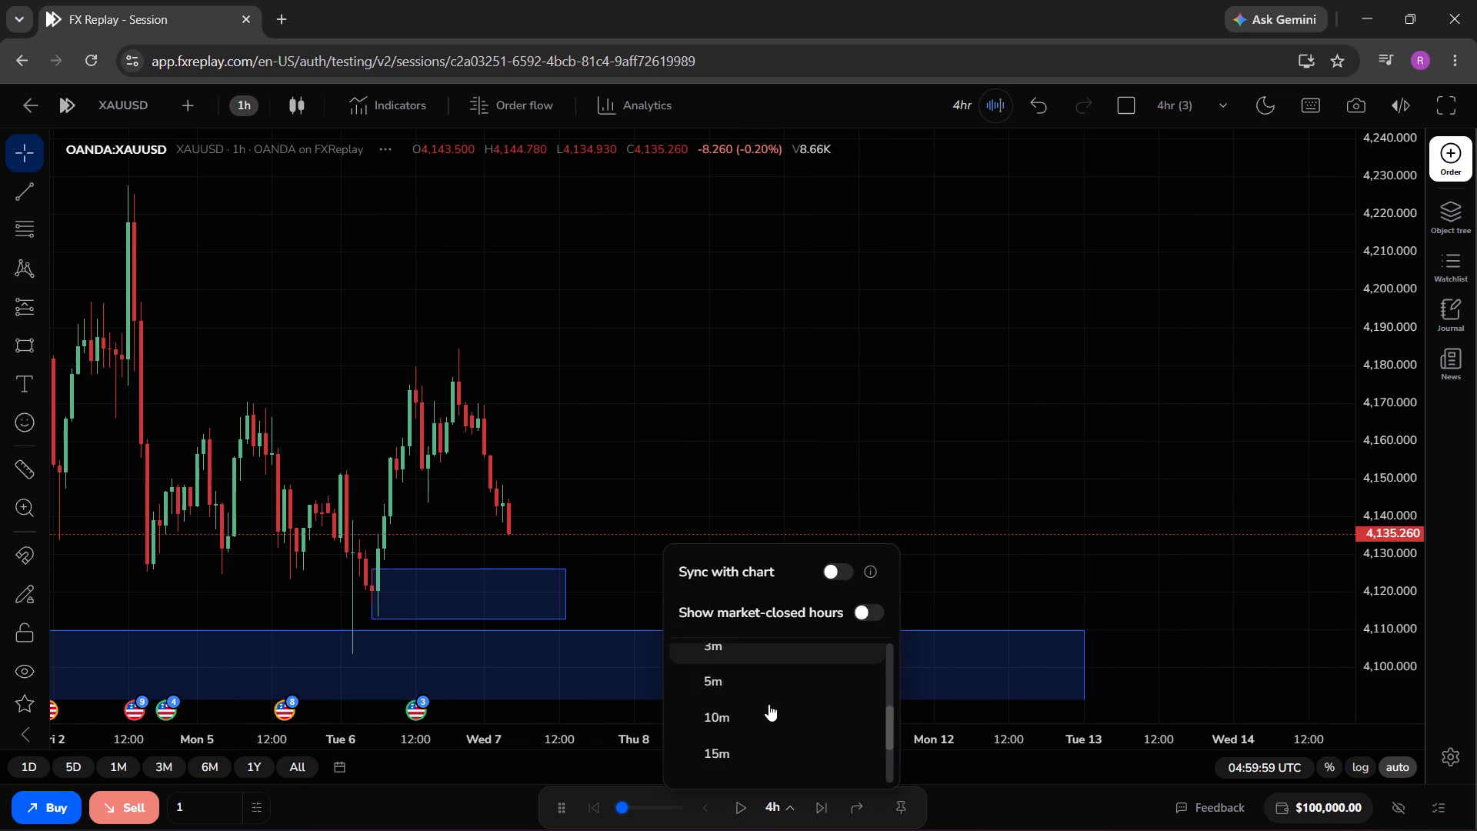
scroll(769, 704, down, 2)
click(765, 720)
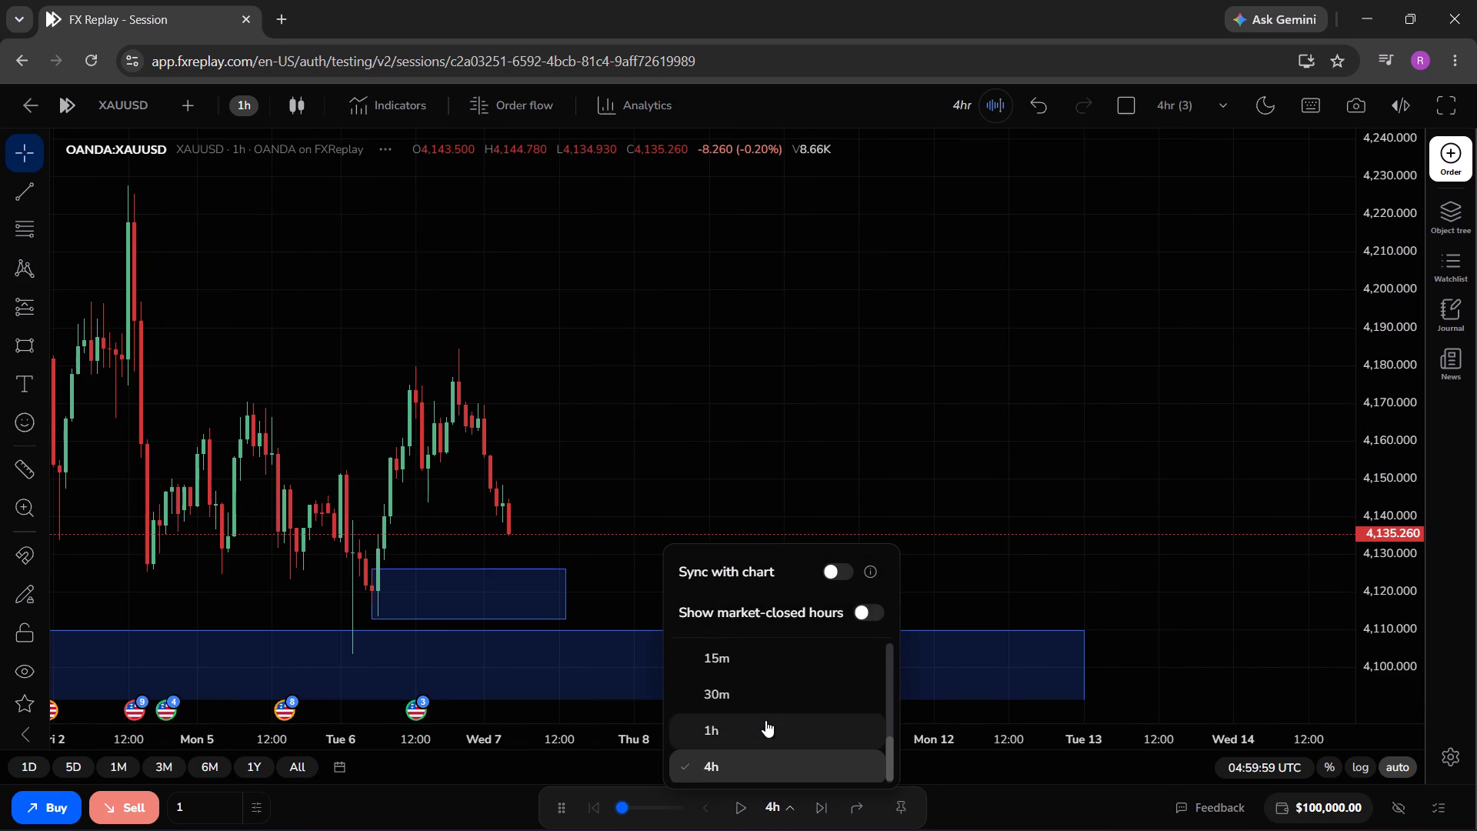
Advance the replay forward by three 1-hour steps to 07:59:59 UTC on 7 October.
click(822, 799)
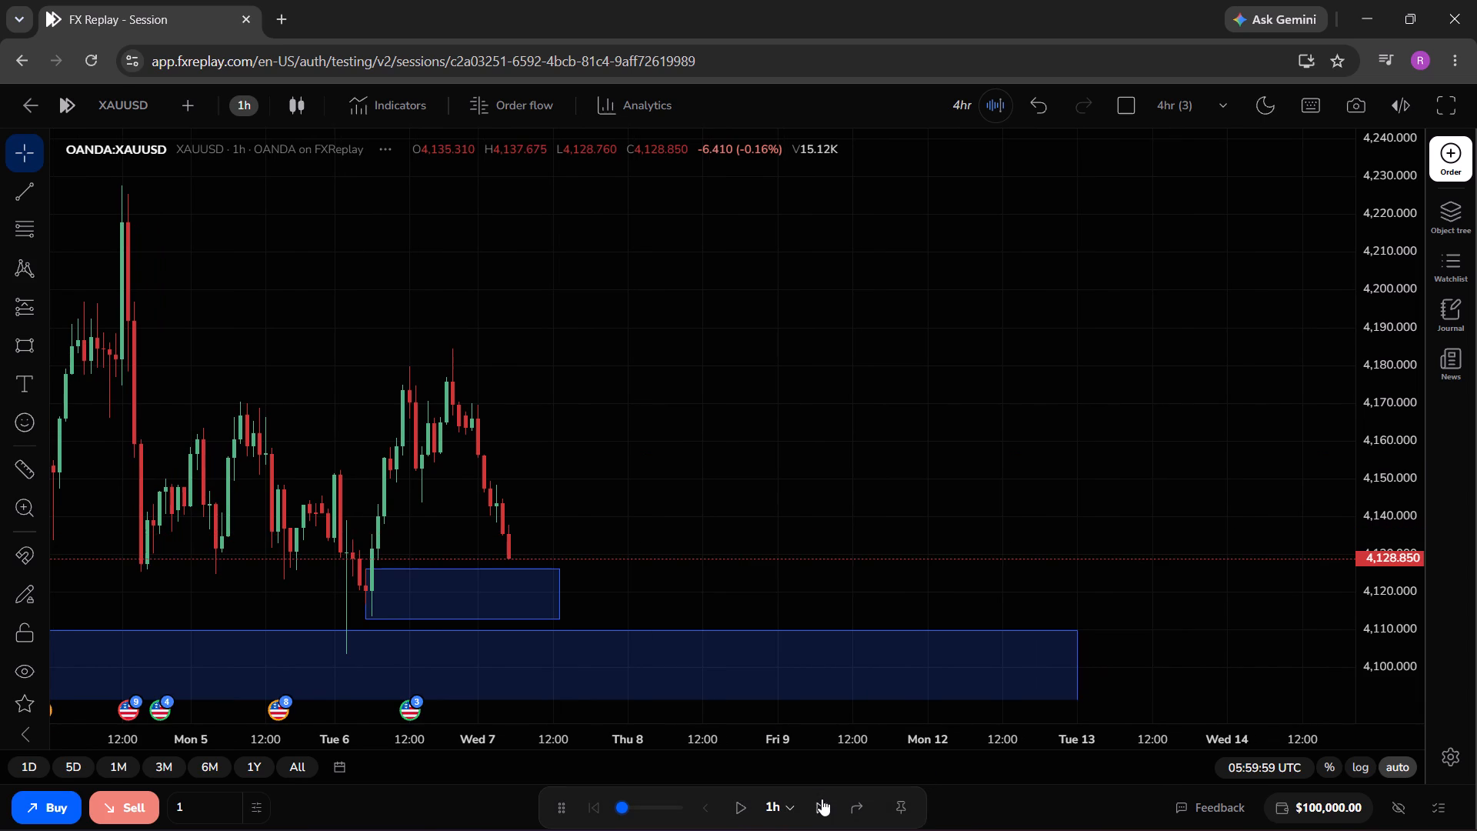
click(822, 799)
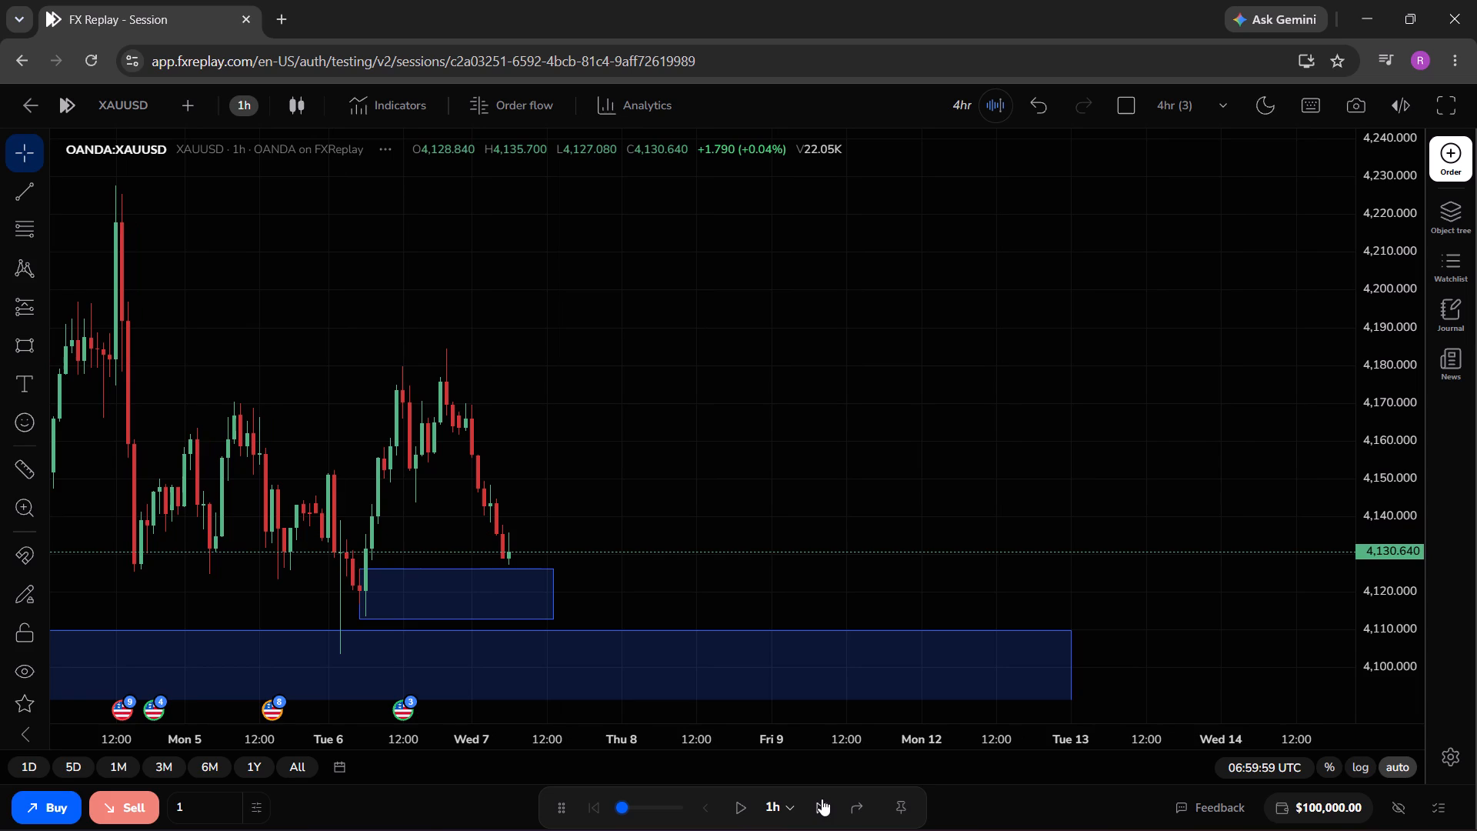
click(819, 807)
Switch the XAUUSD chart timeframe to 5 minutes.
click(242, 107)
click(291, 489)
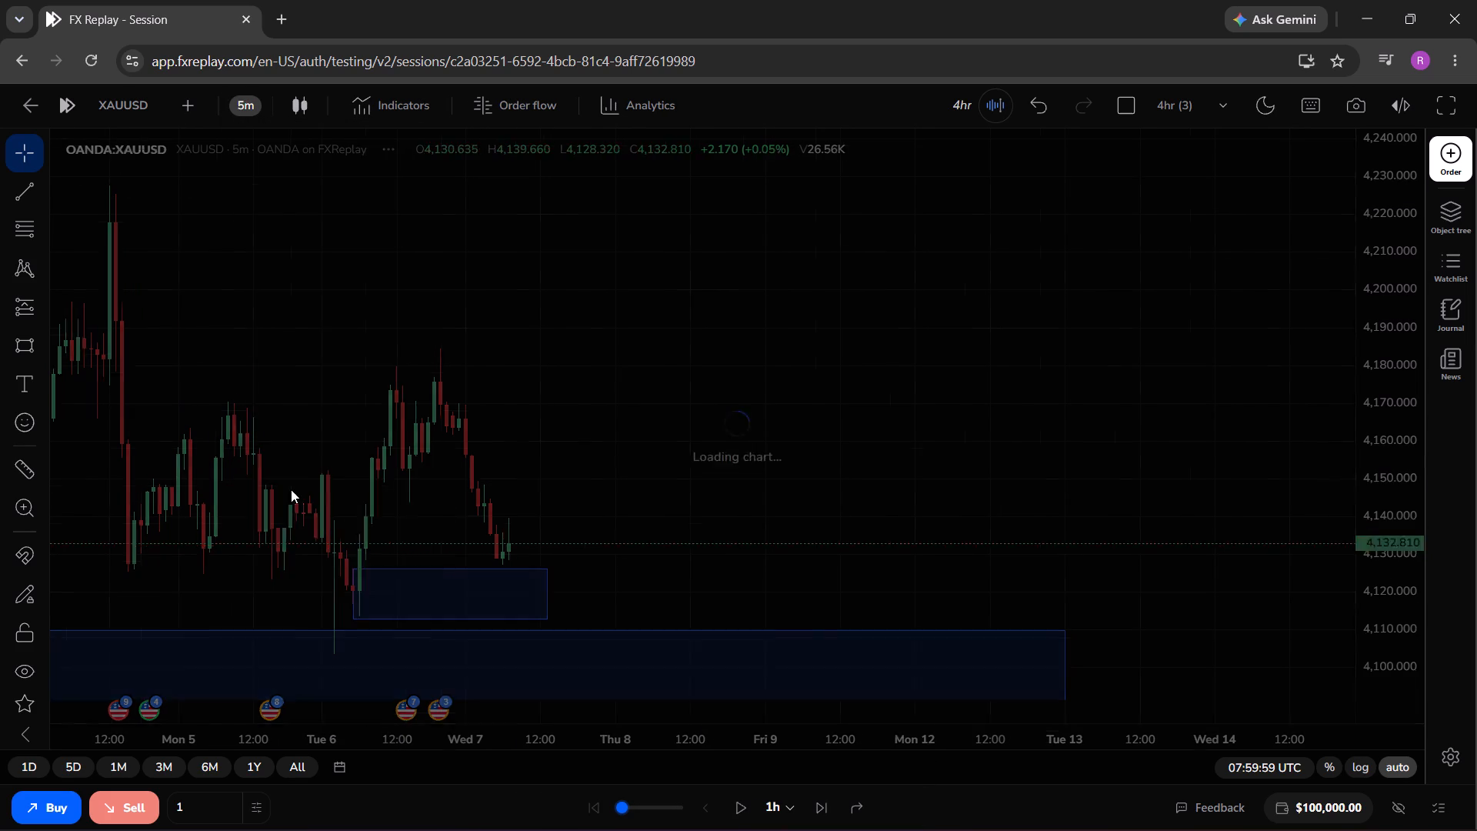
Advance the replay forward by three 1-hour steps to 10:59:59 UTC on 7 October.
drag(611, 481, 660, 476)
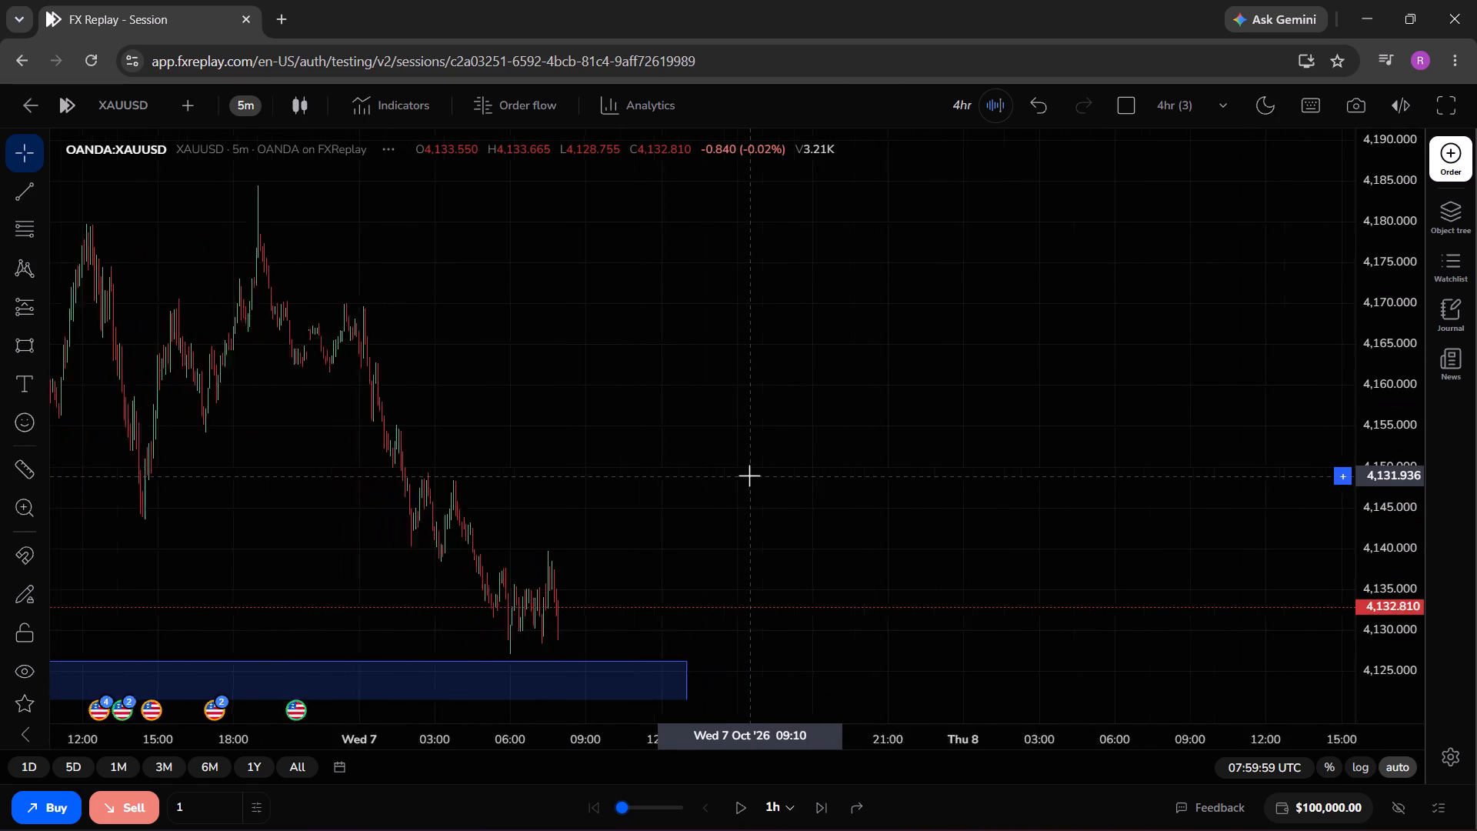
drag(749, 476, 849, 469)
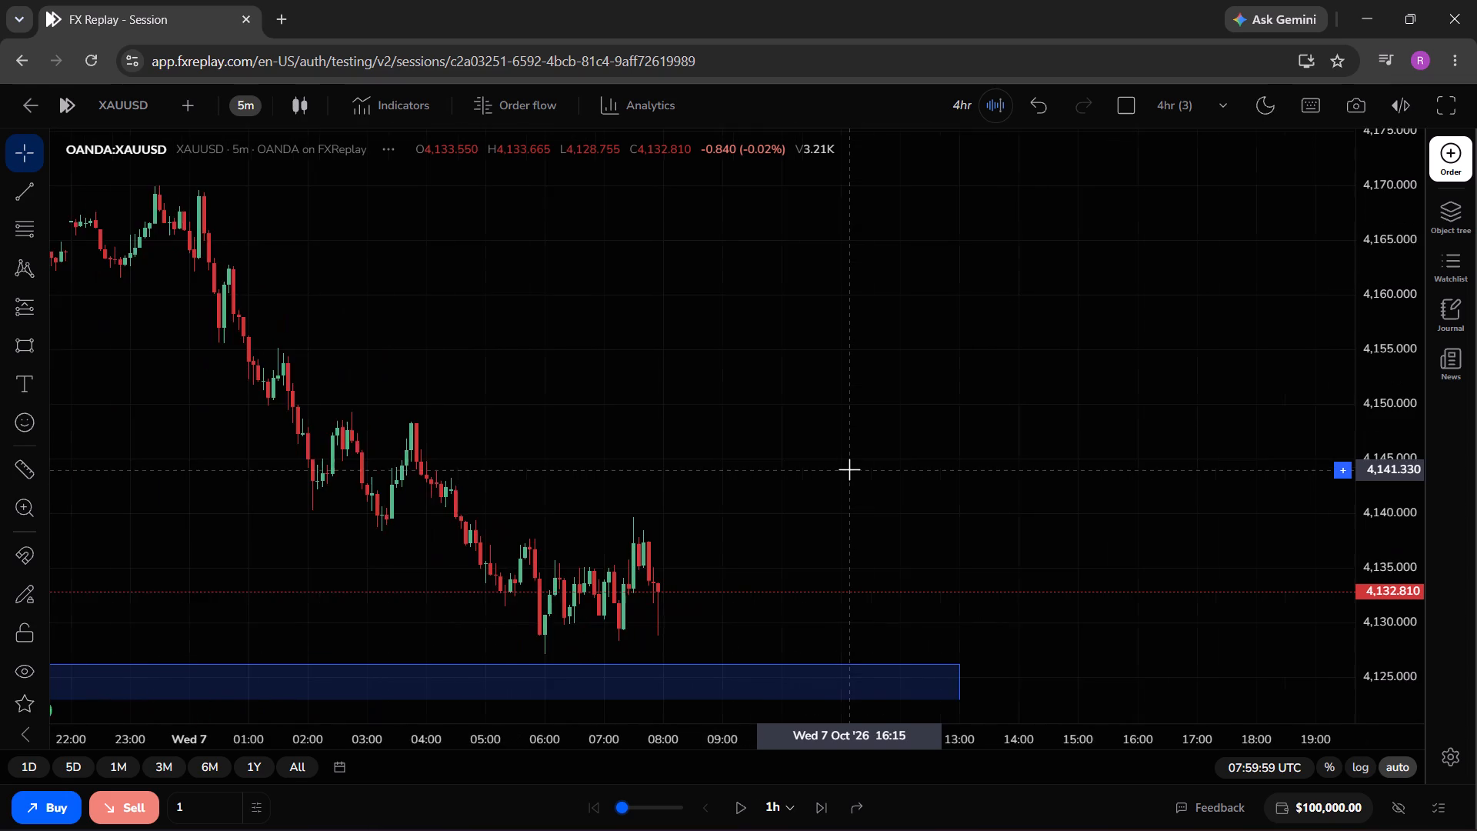
click(820, 799)
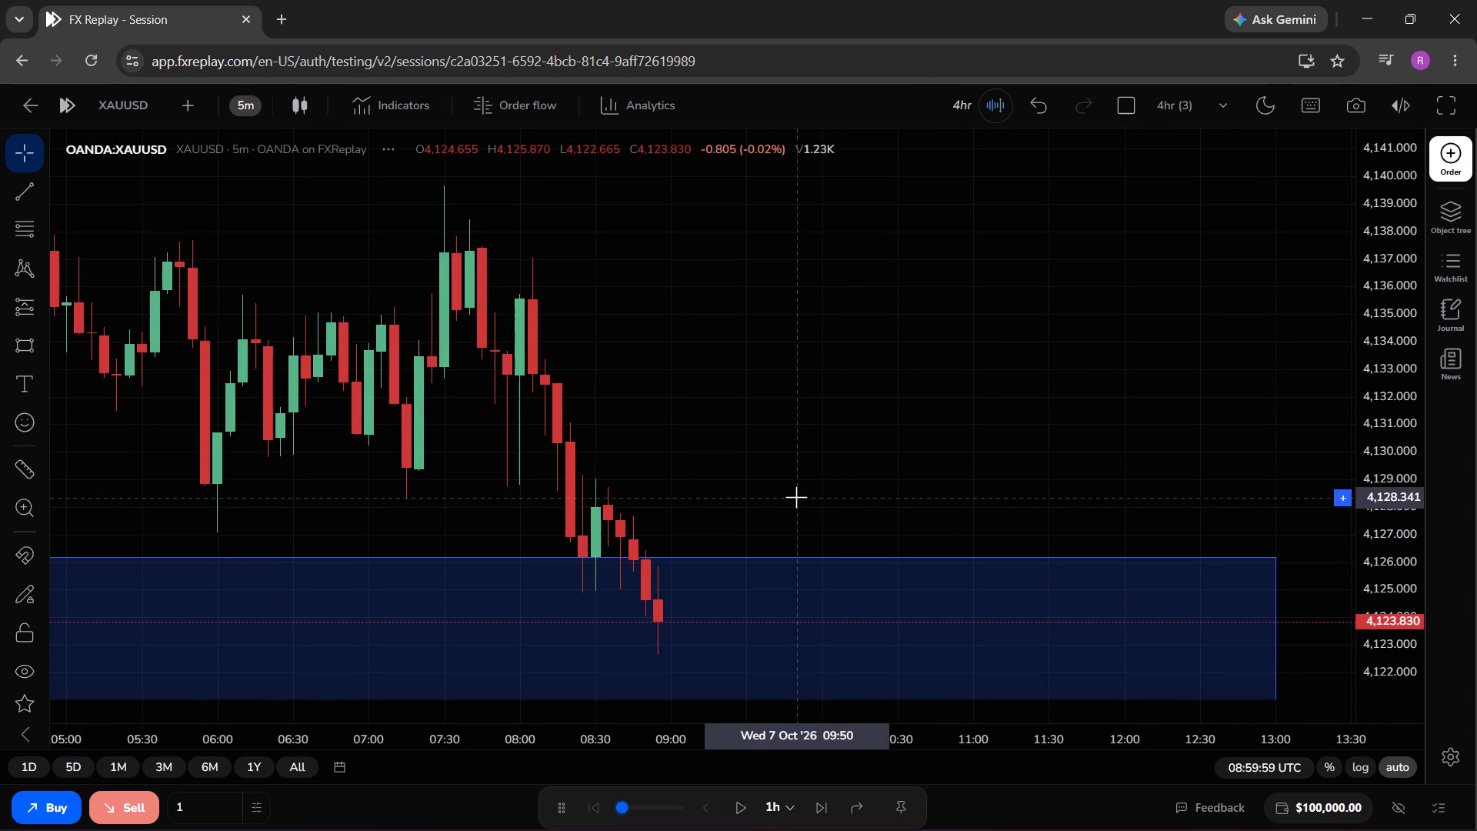
click(815, 802)
click(815, 802)
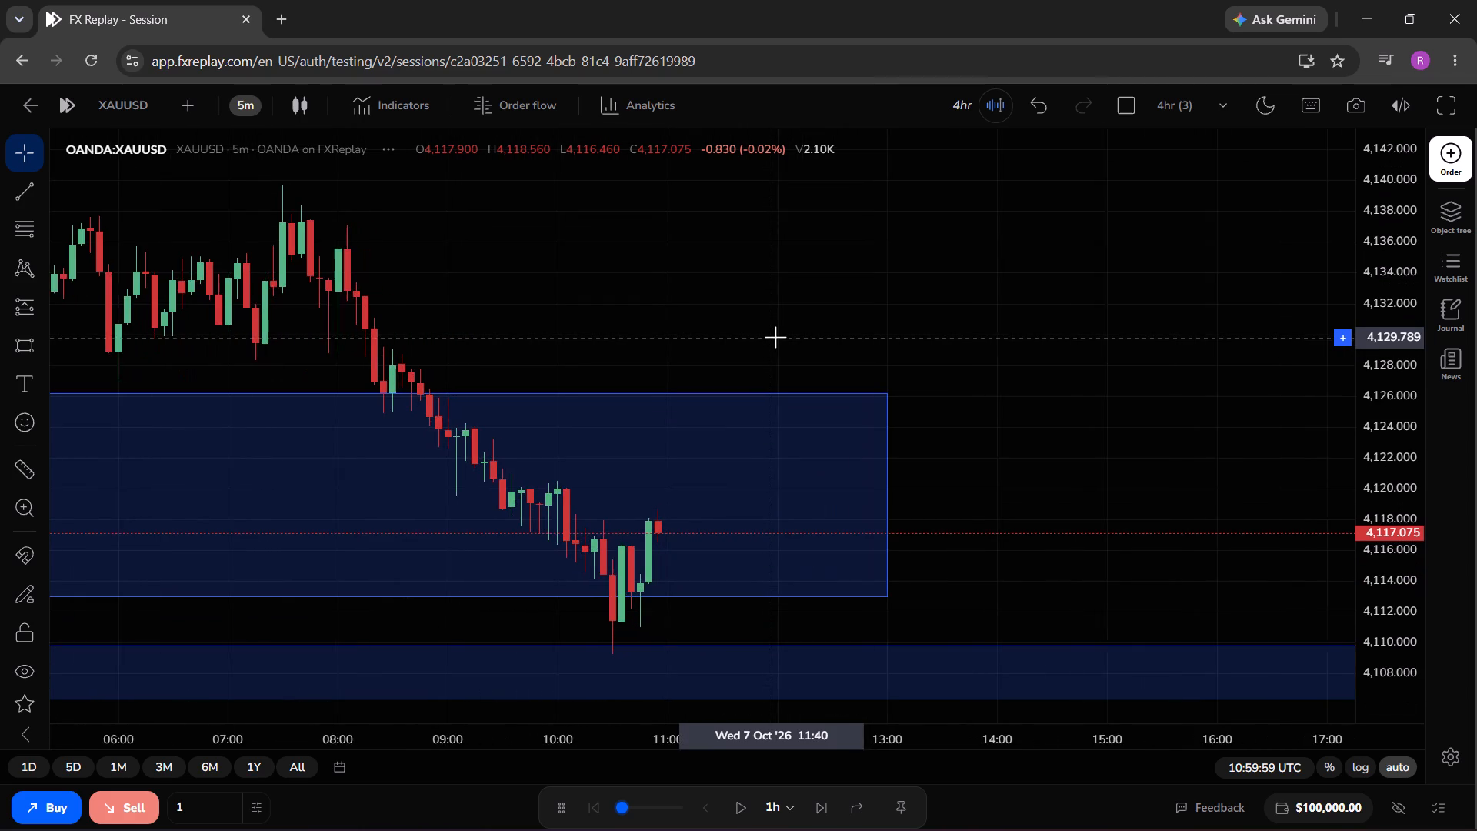
Prepare a buy limit order with the entry at about 4,114.476 and a stop loss at about 4,110.323, risking 1%.
drag(909, 301, 730, 317)
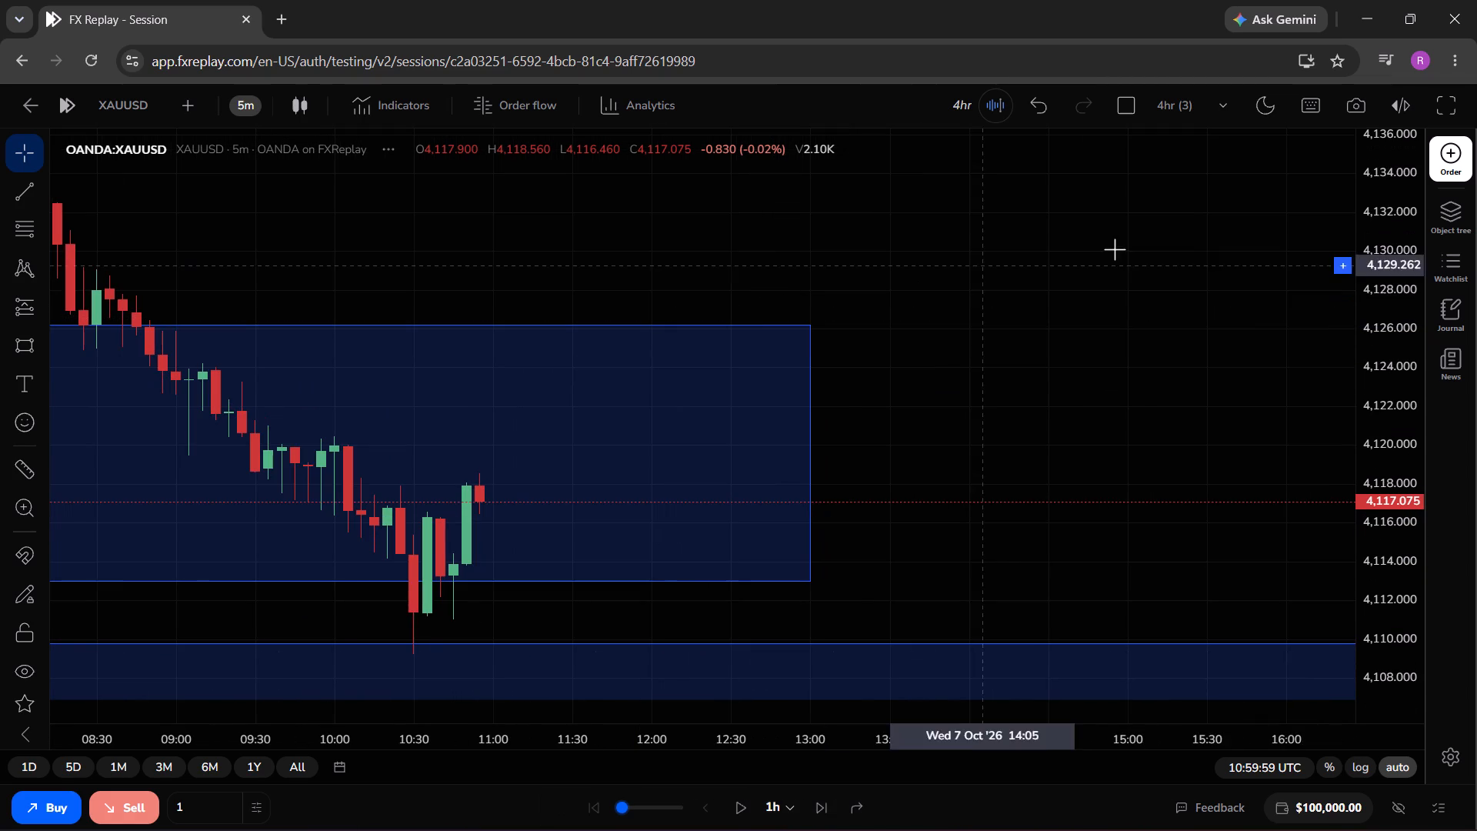
click(1458, 161)
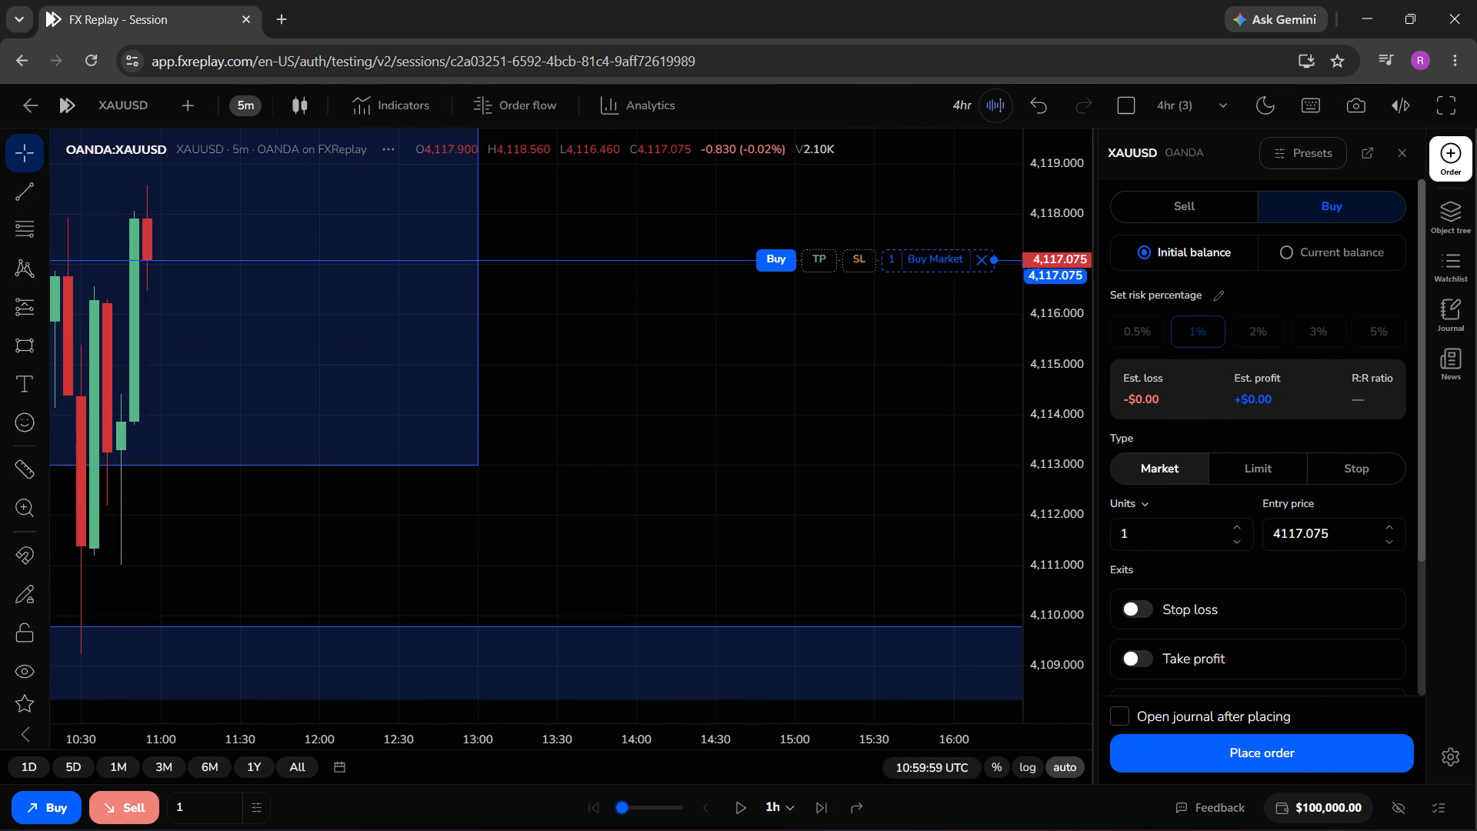
drag(916, 267, 926, 341)
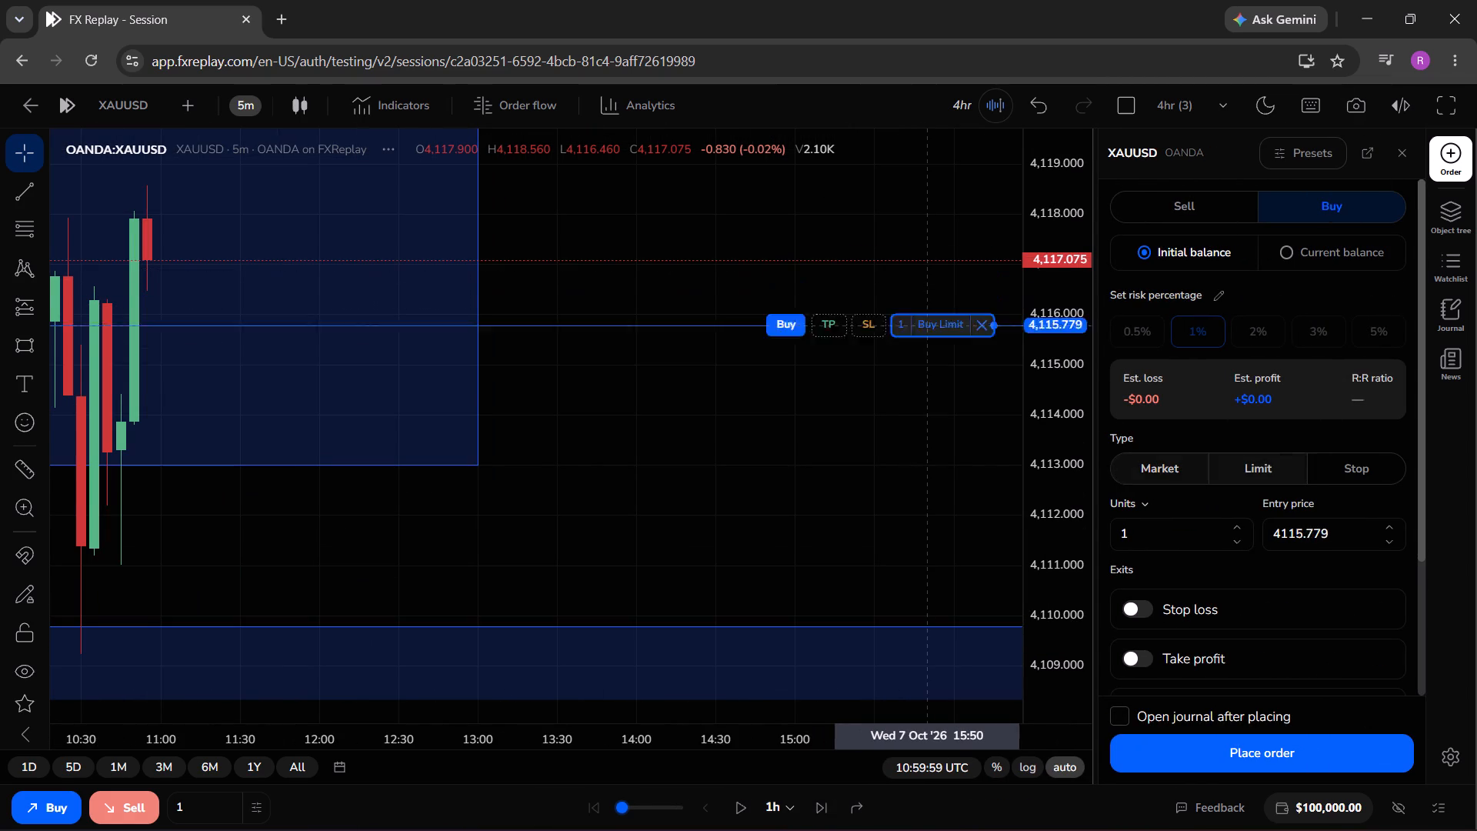
drag(926, 341, 925, 390)
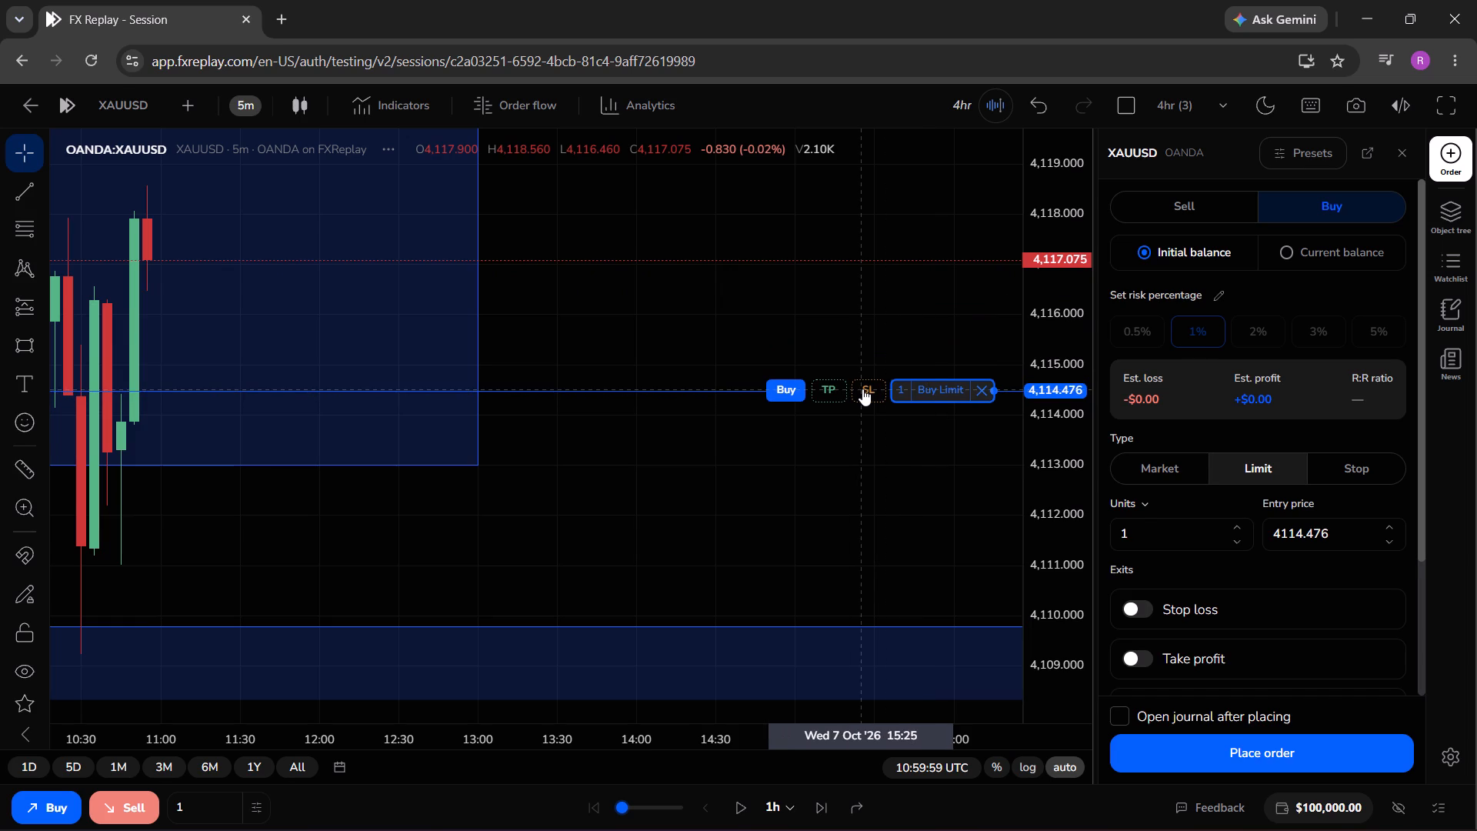
drag(862, 389, 882, 599)
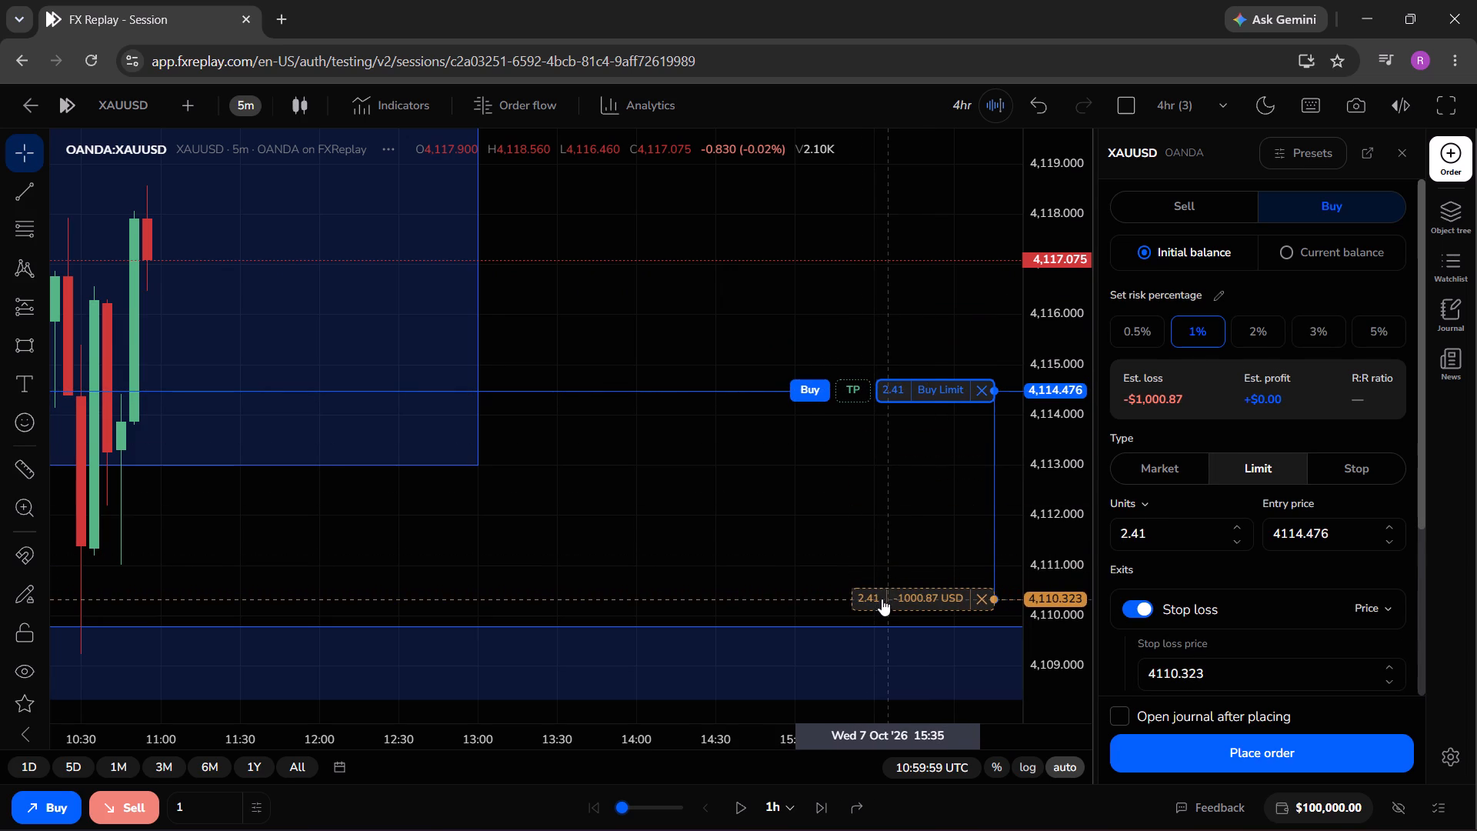
click(862, 516)
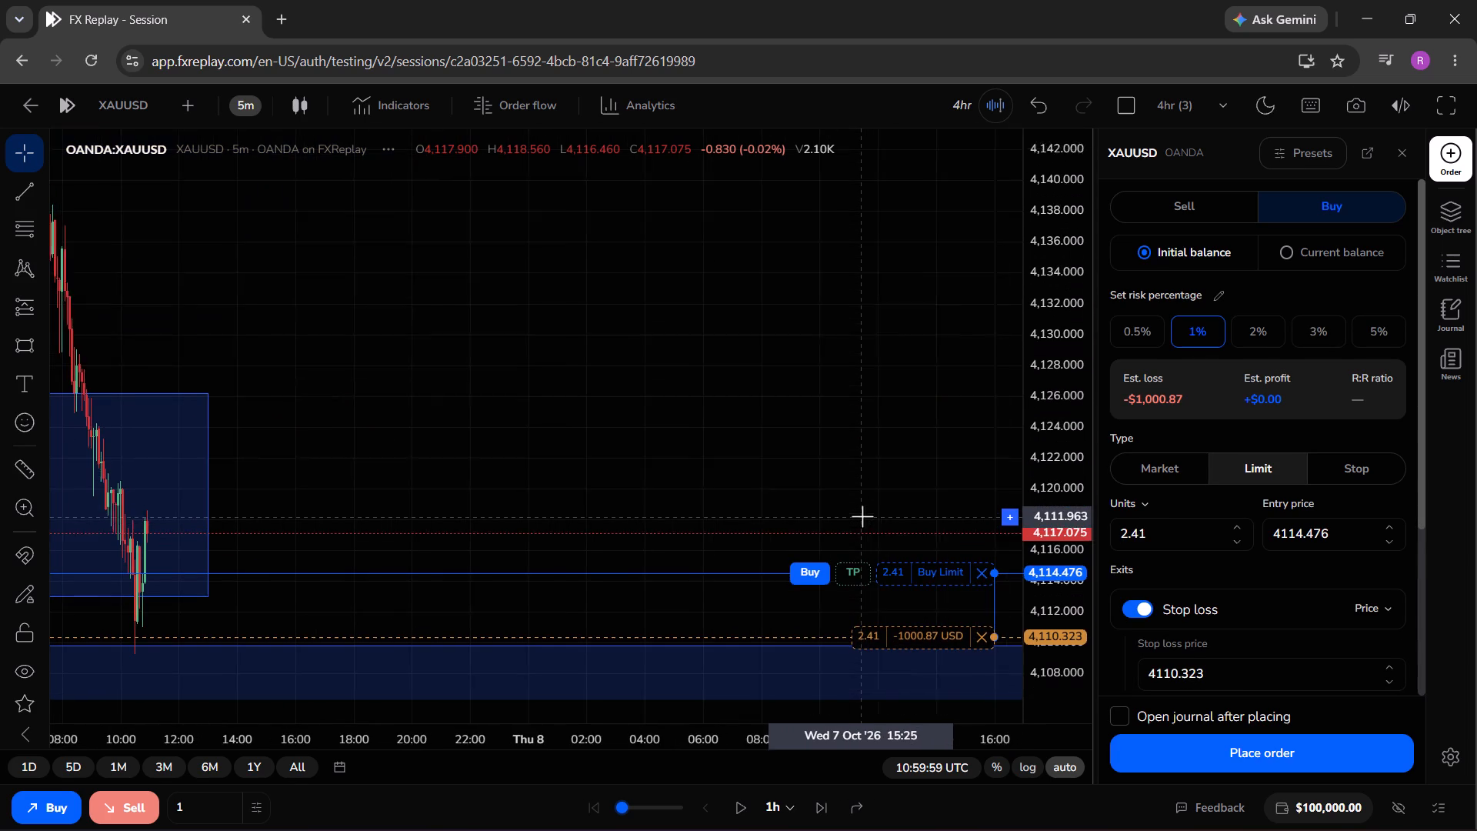
Add a take profit at about 4,131.306 to the buy limit order and place the order.
drag(762, 505, 924, 510)
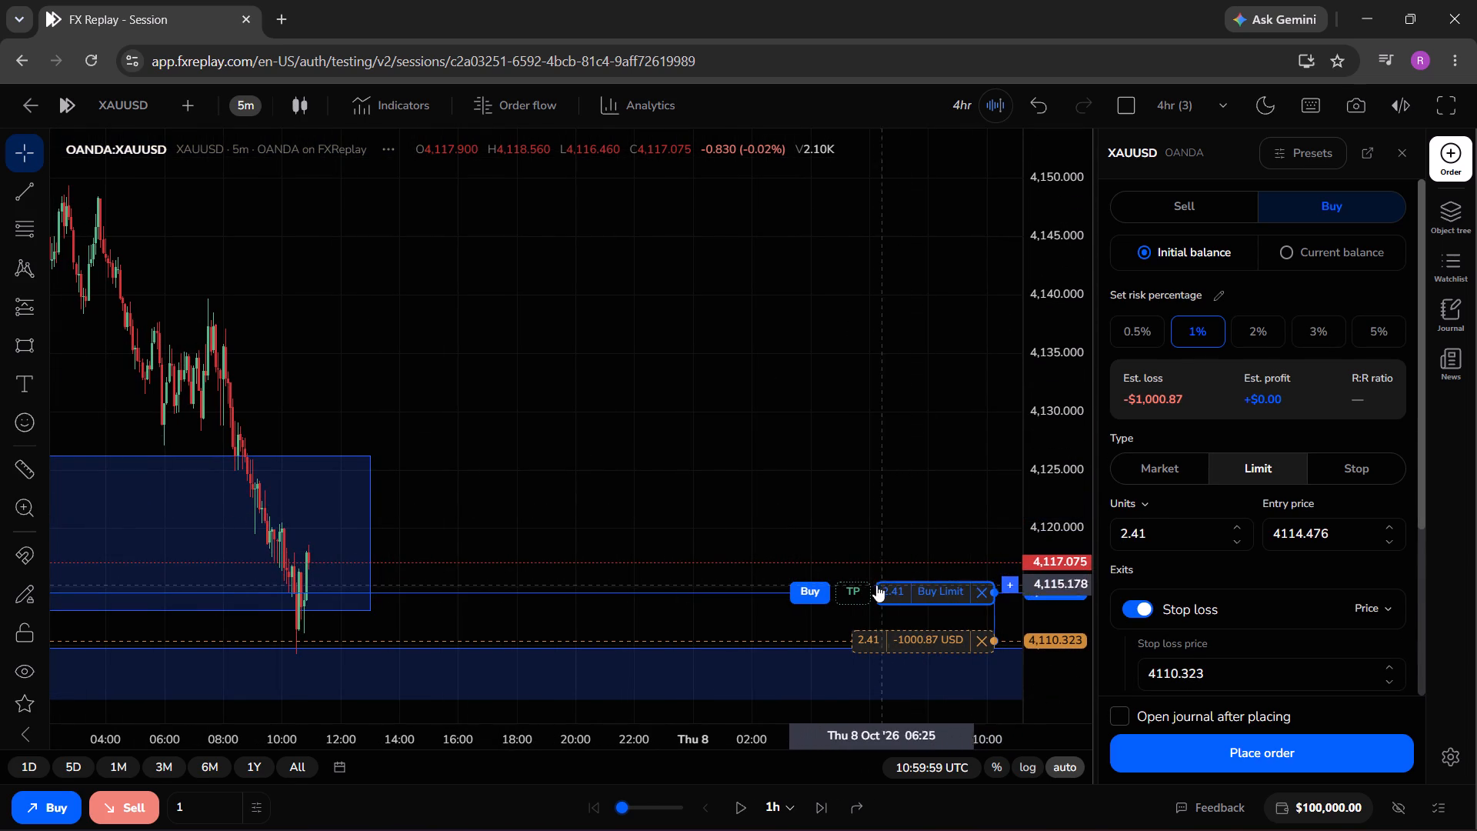
drag(855, 585, 891, 446)
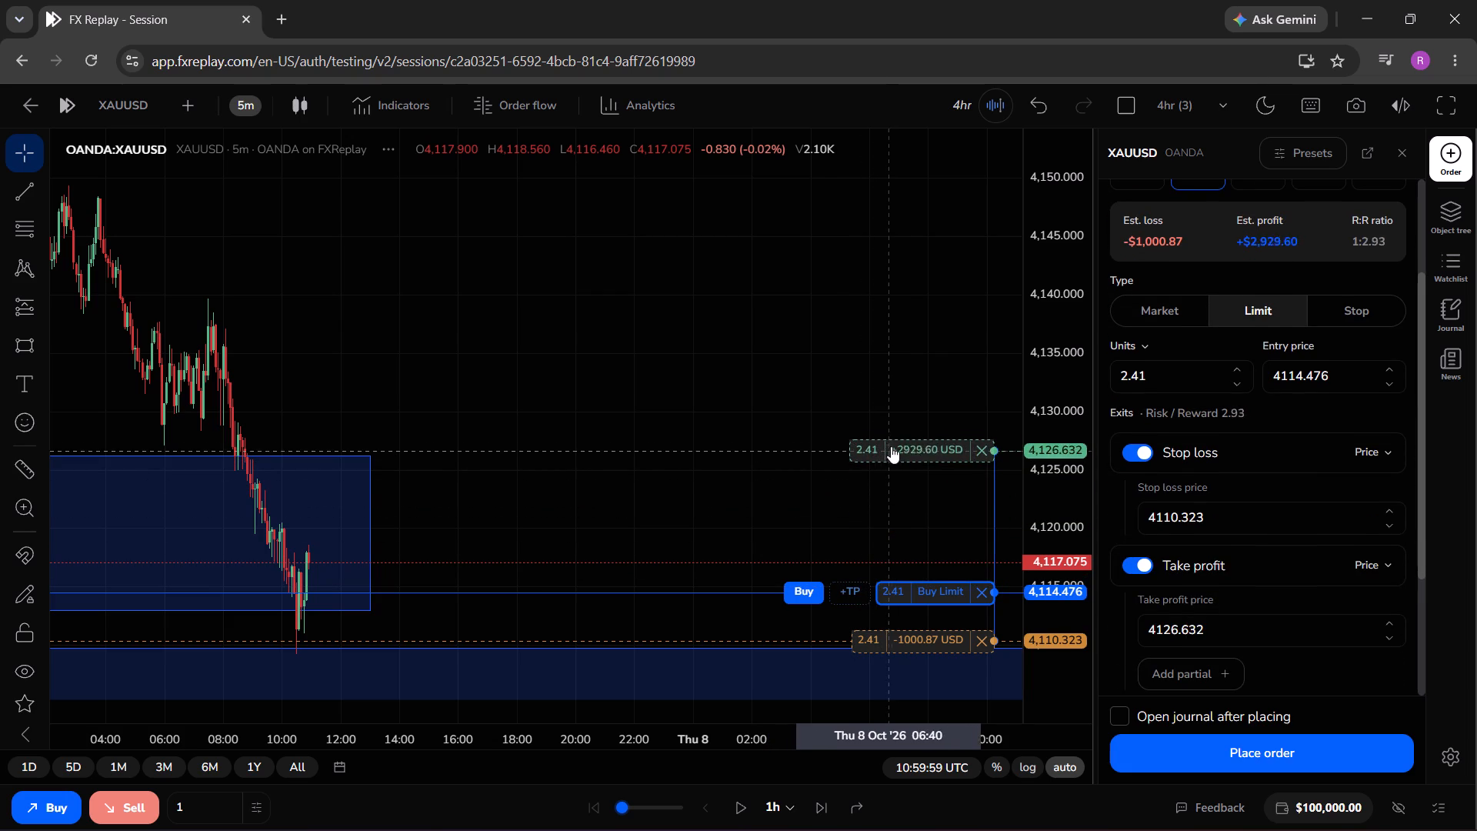
drag(891, 446, 943, 399)
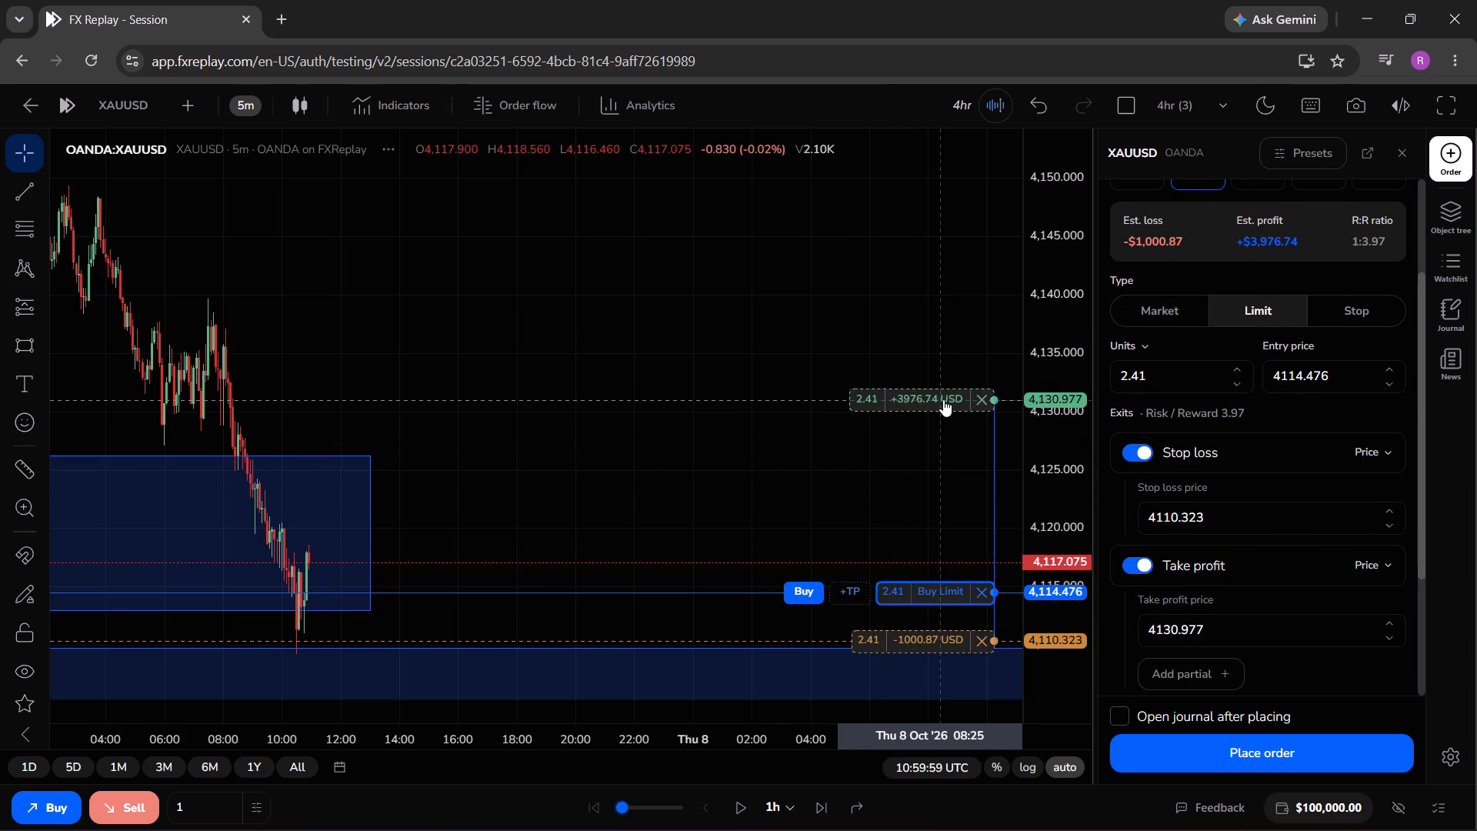
drag(943, 399, 957, 395)
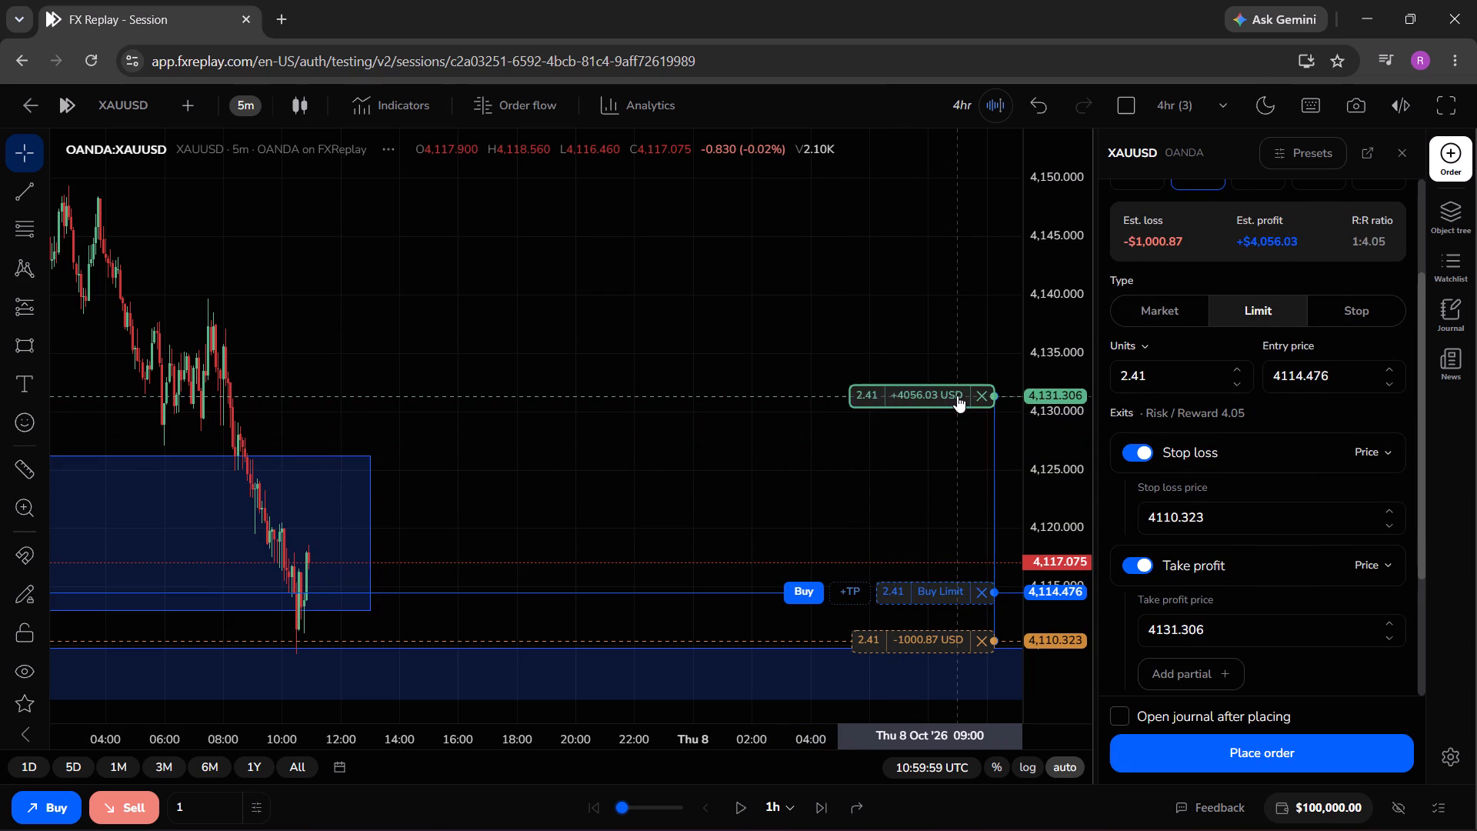
click(1190, 748)
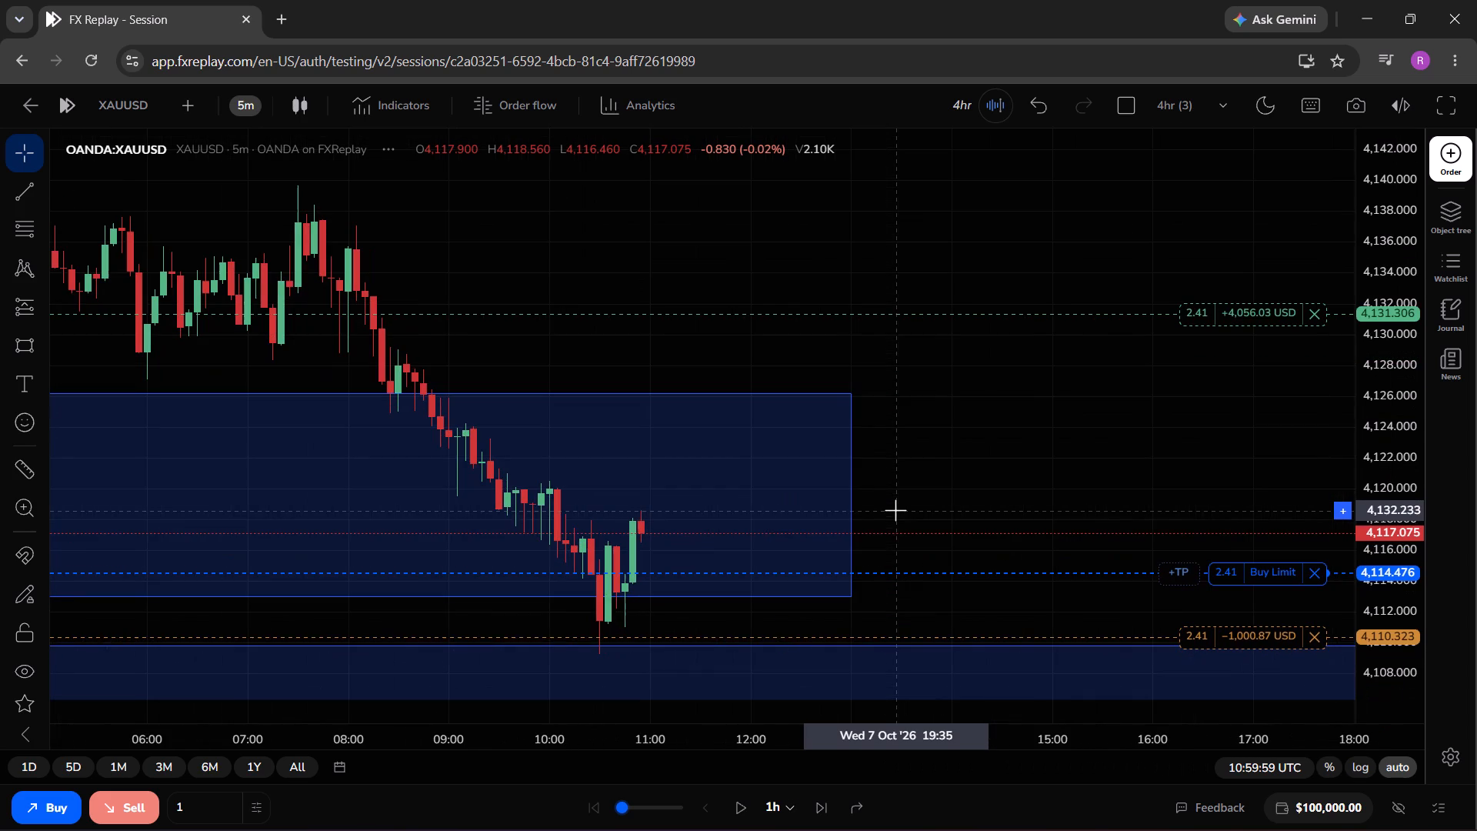
Advance the replay forward by two 1-hour steps to 12:59:59 UTC on 7 October.
click(820, 799)
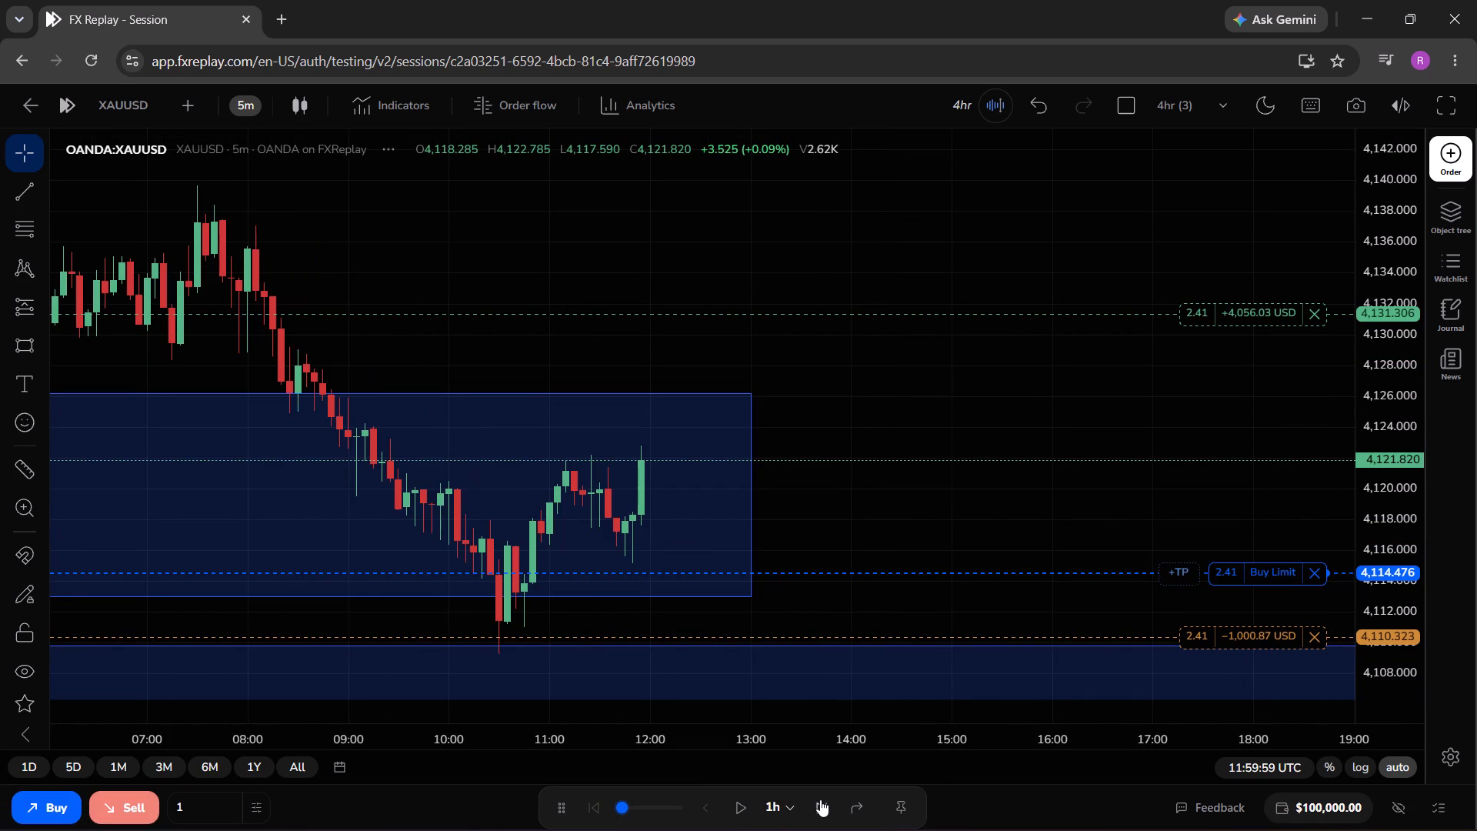
click(820, 799)
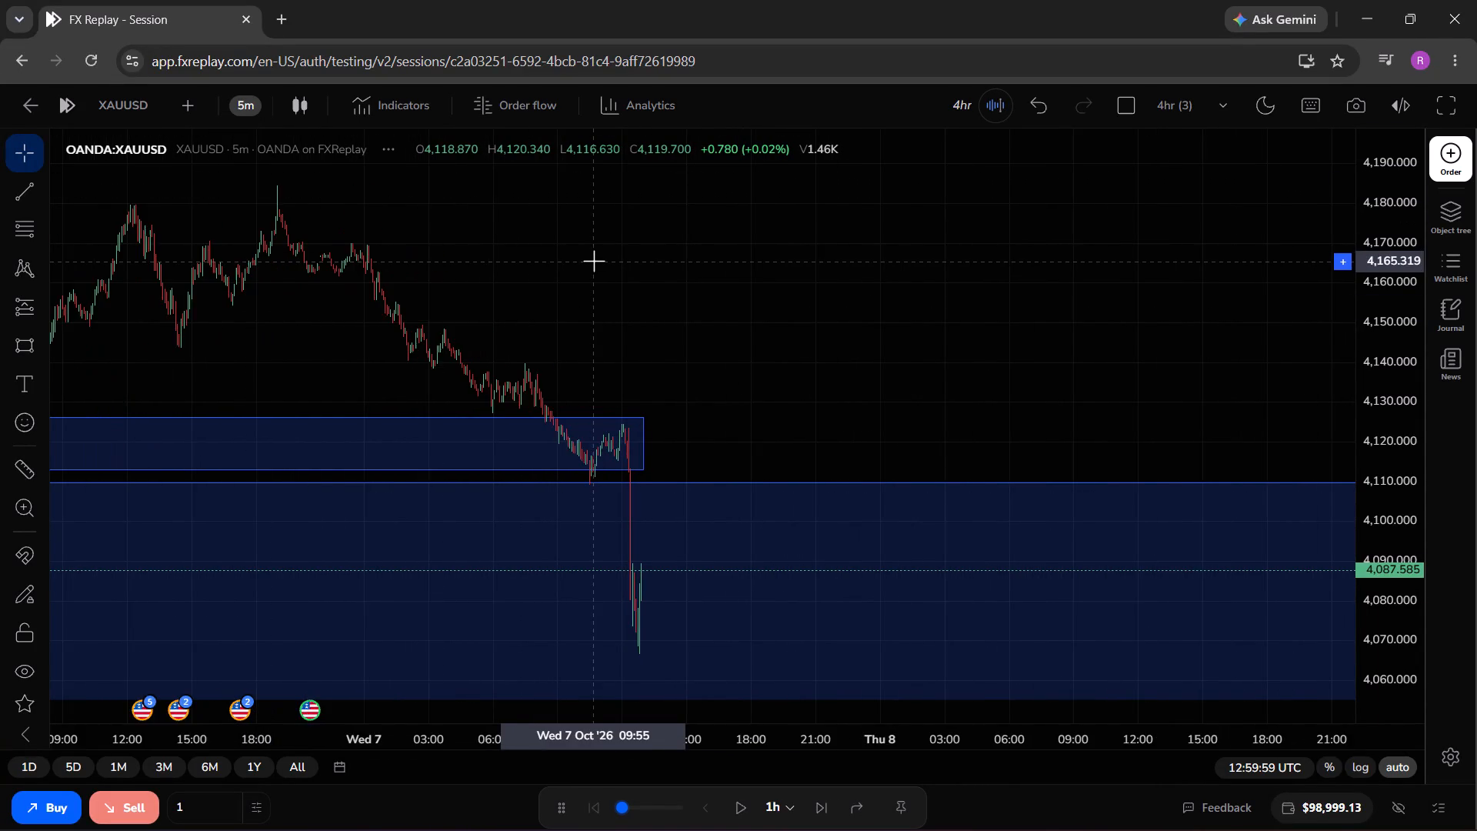
Switch the chart to the daily timeframe and advance the replay in 1-hour steps to 02:59:59 UTC on 8 October.
click(251, 115)
scroll(324, 335, down, 3)
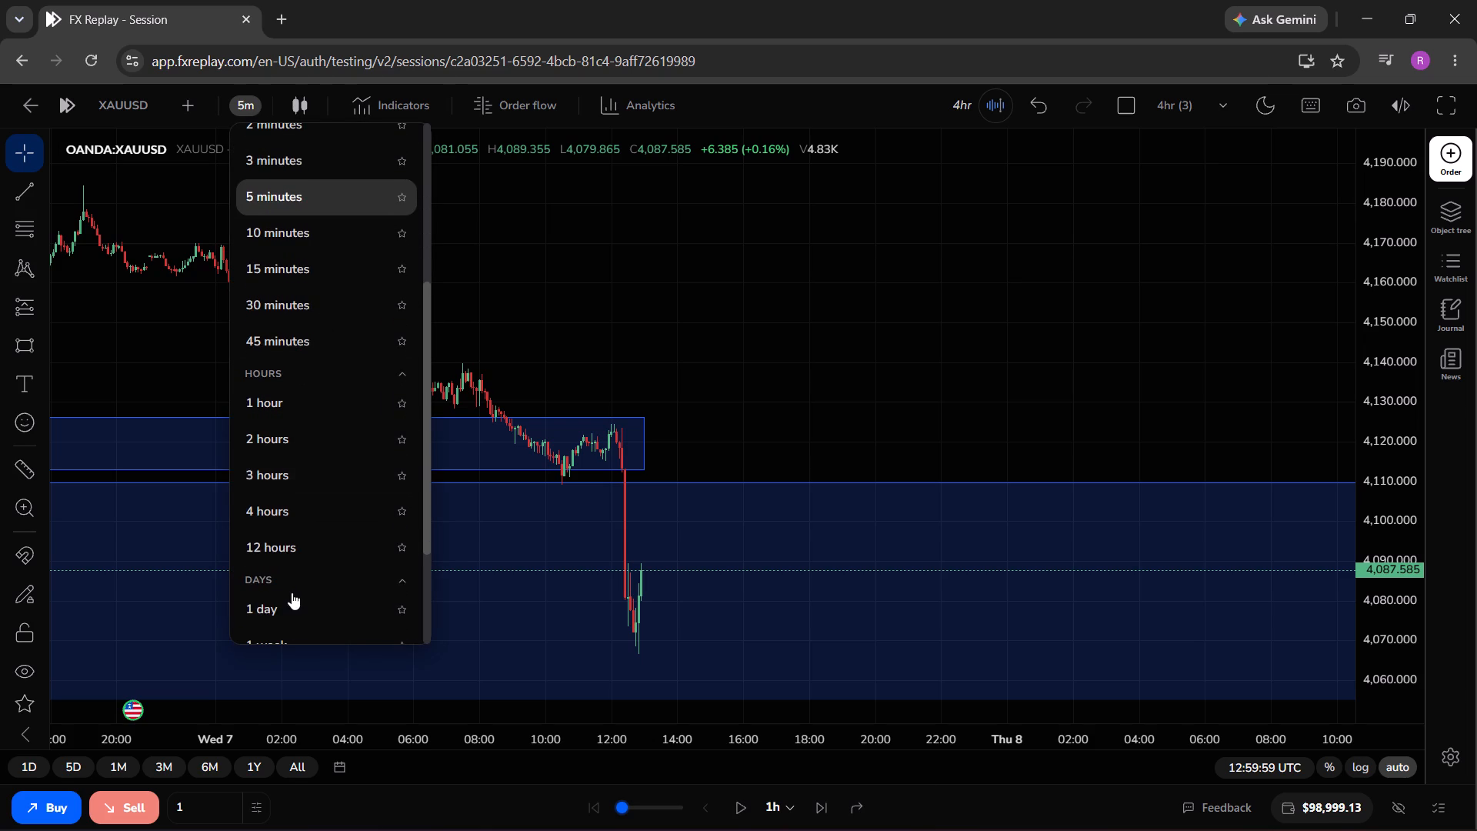
click(291, 602)
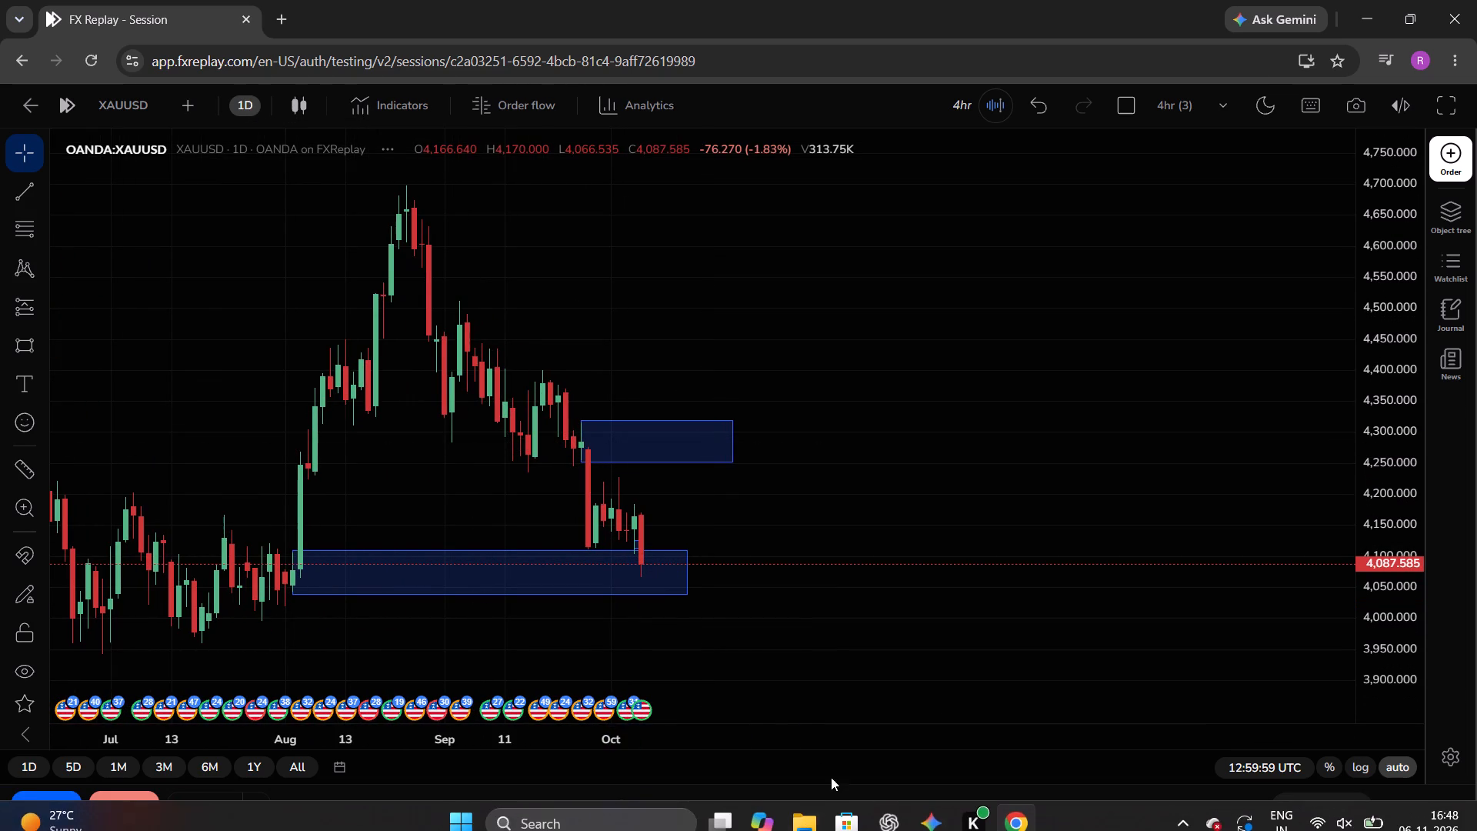
click(821, 806)
click(821, 806)
double_click(821, 806)
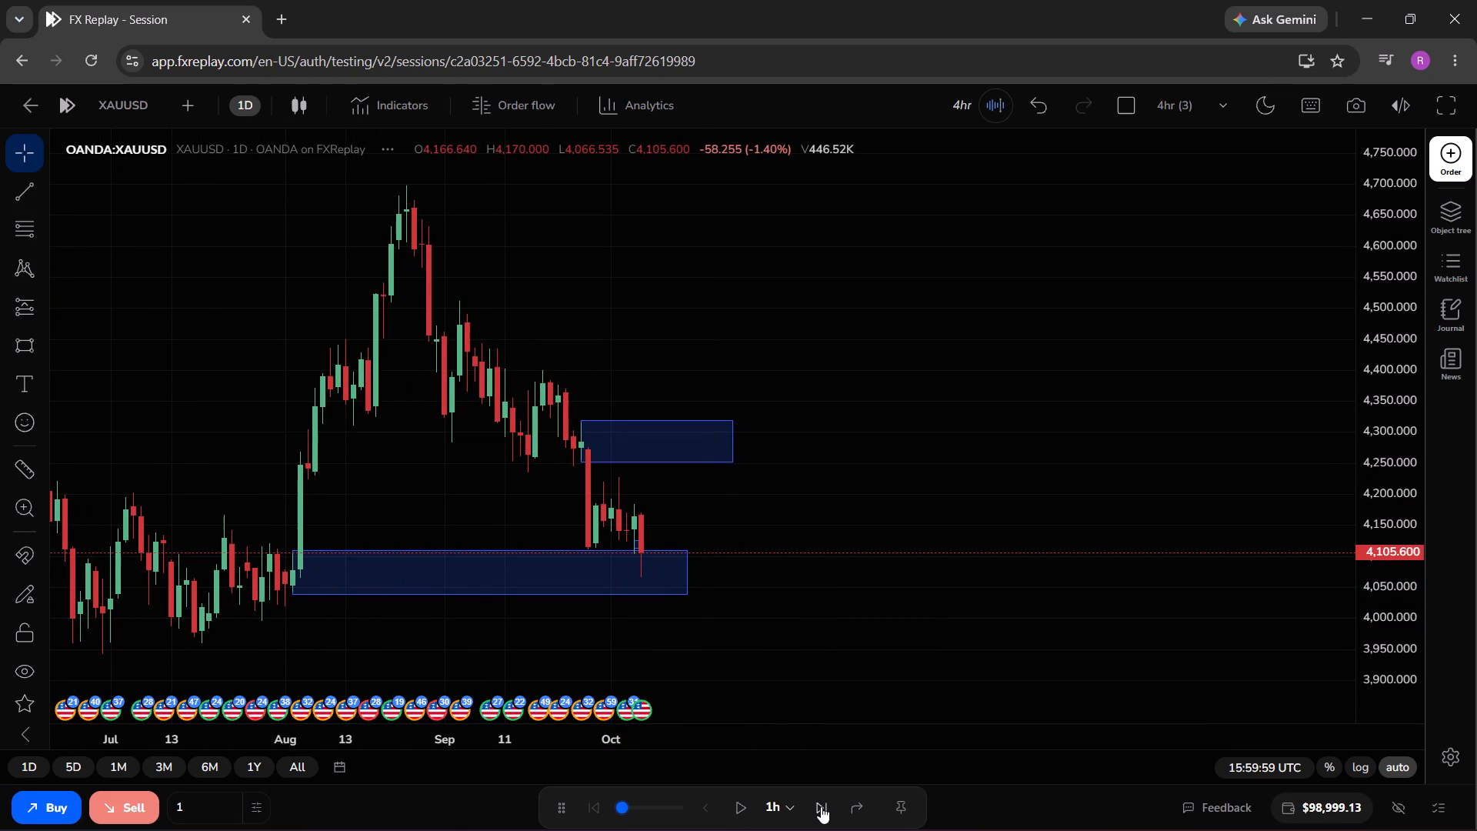
triple_click(821, 806)
click(821, 806)
triple_click(821, 806)
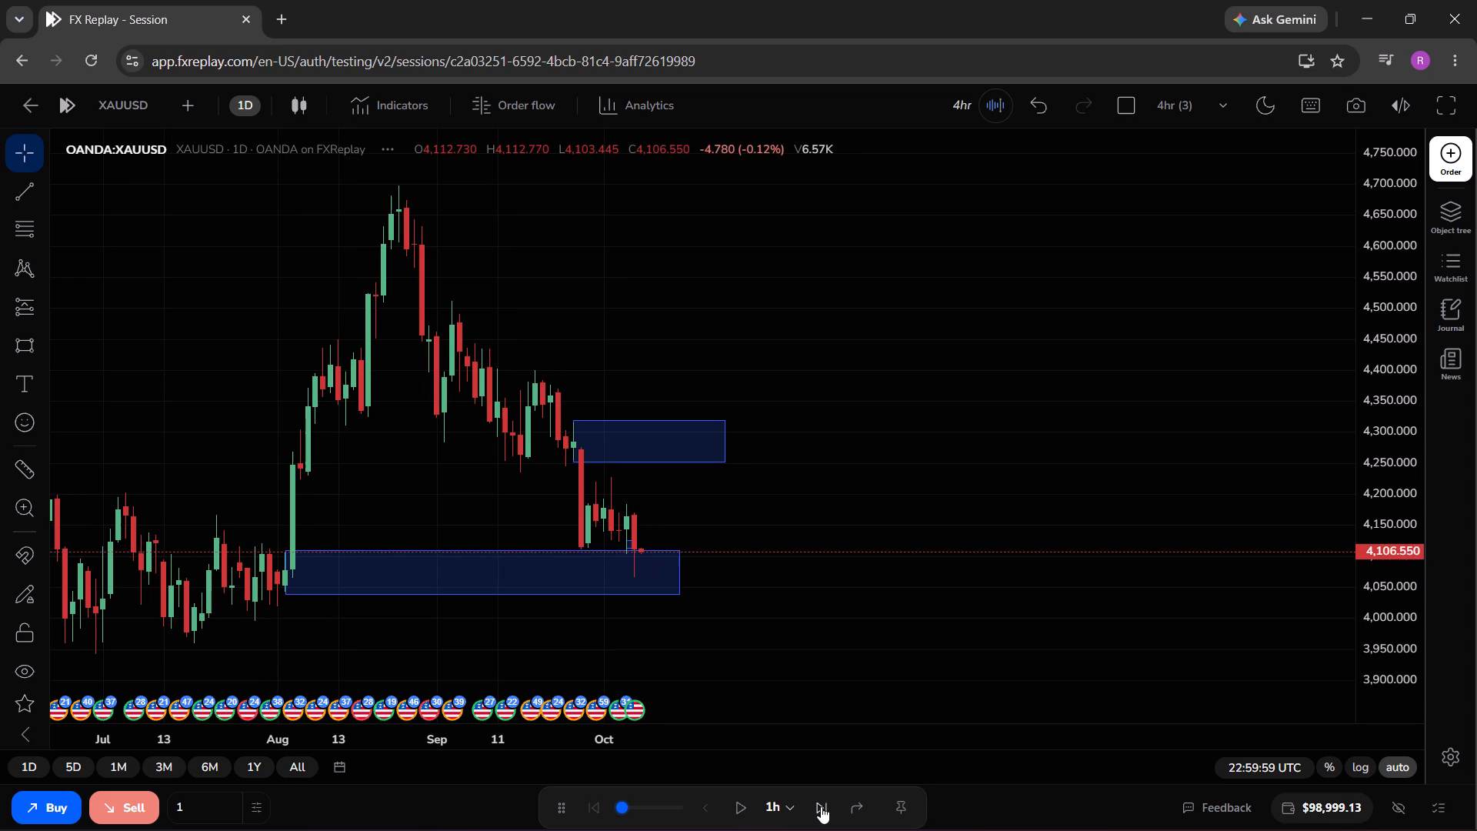
double_click(821, 806)
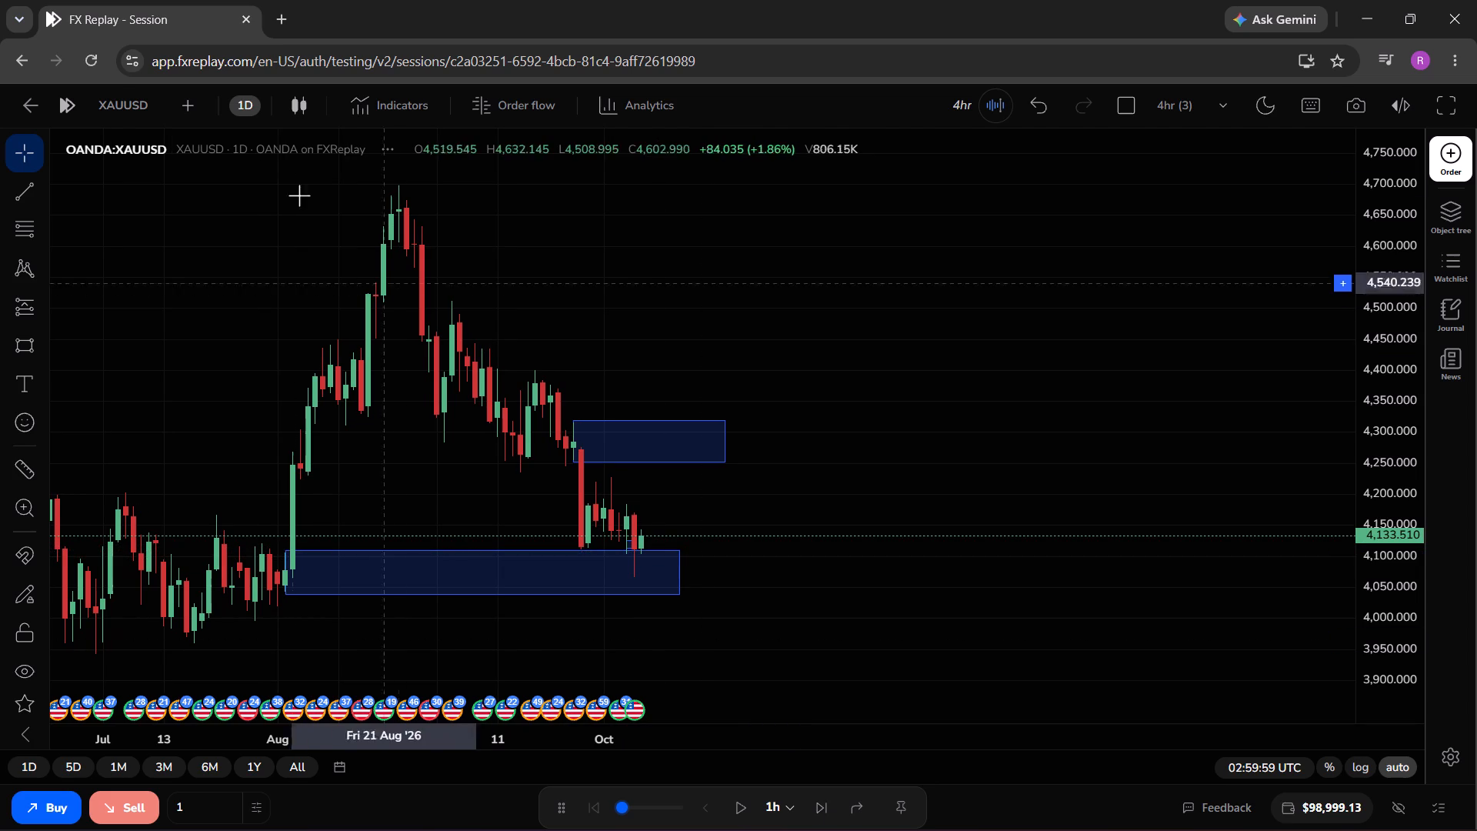
Switch the chart to the 1-hour timeframe and advance the replay by three 1-hour steps to 05:59:59 UTC on 8 October.
click(242, 108)
scroll(294, 423, down, 1)
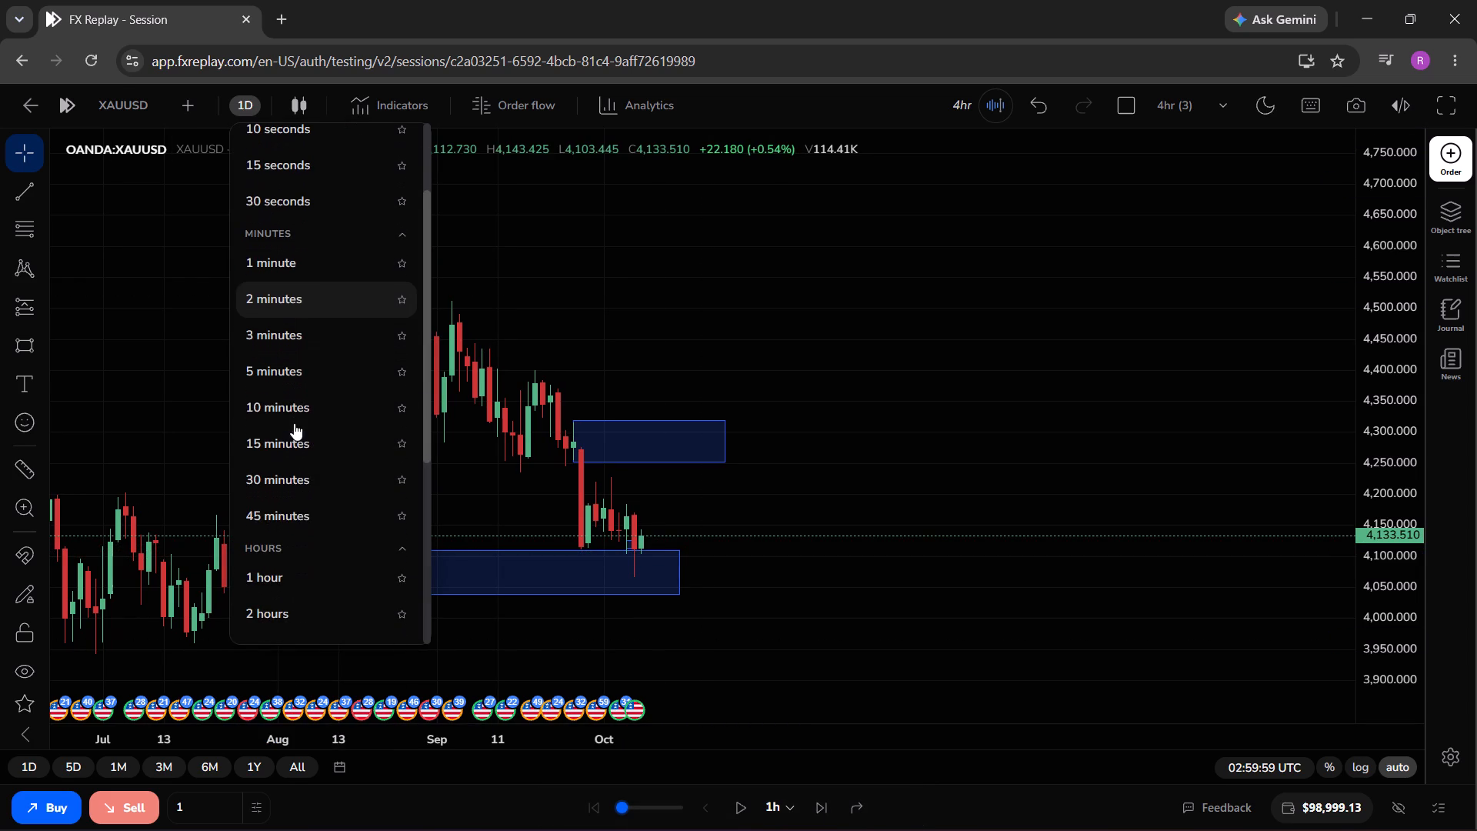
click(290, 566)
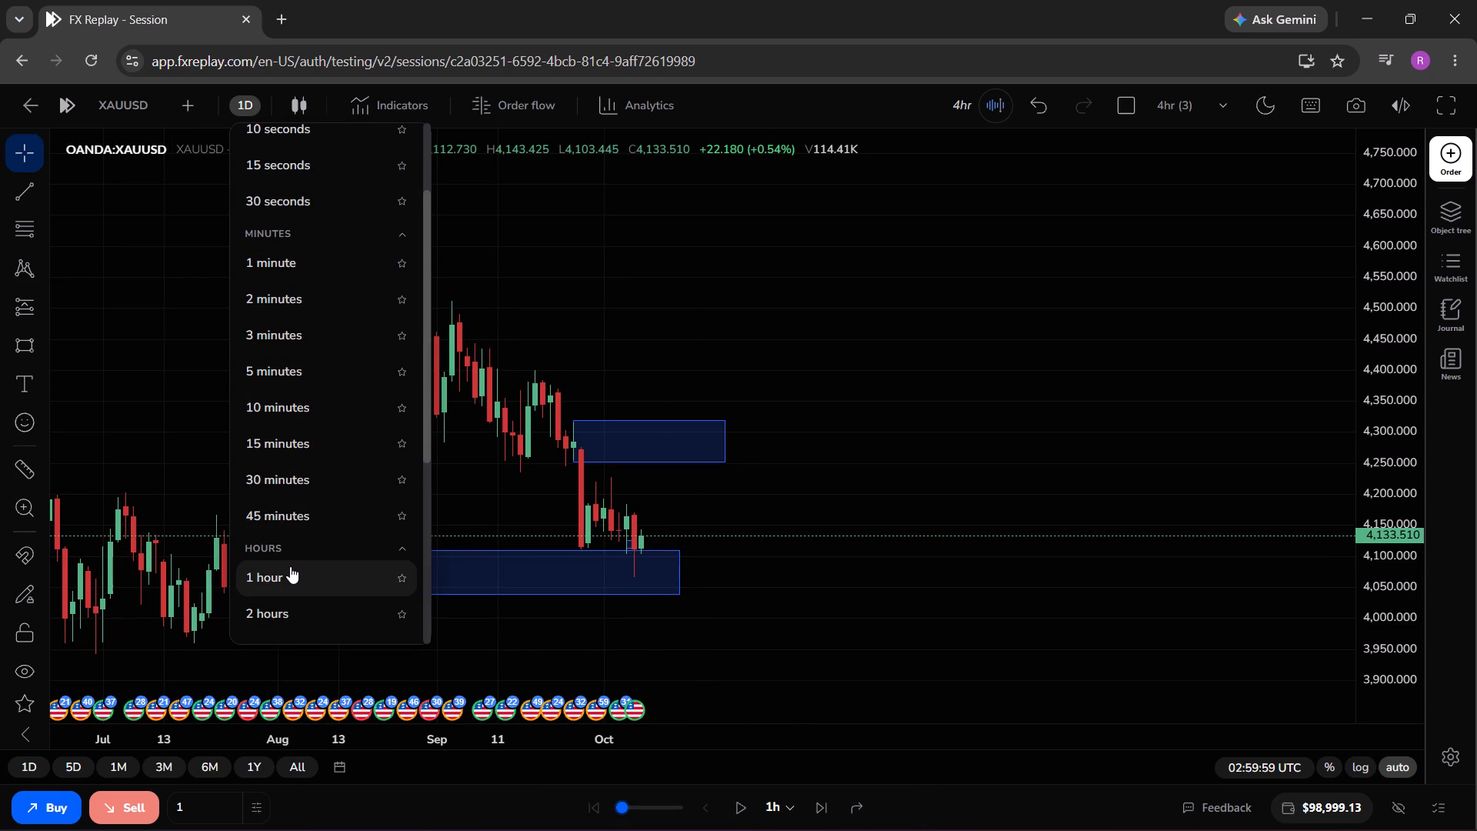
click(290, 566)
click(291, 570)
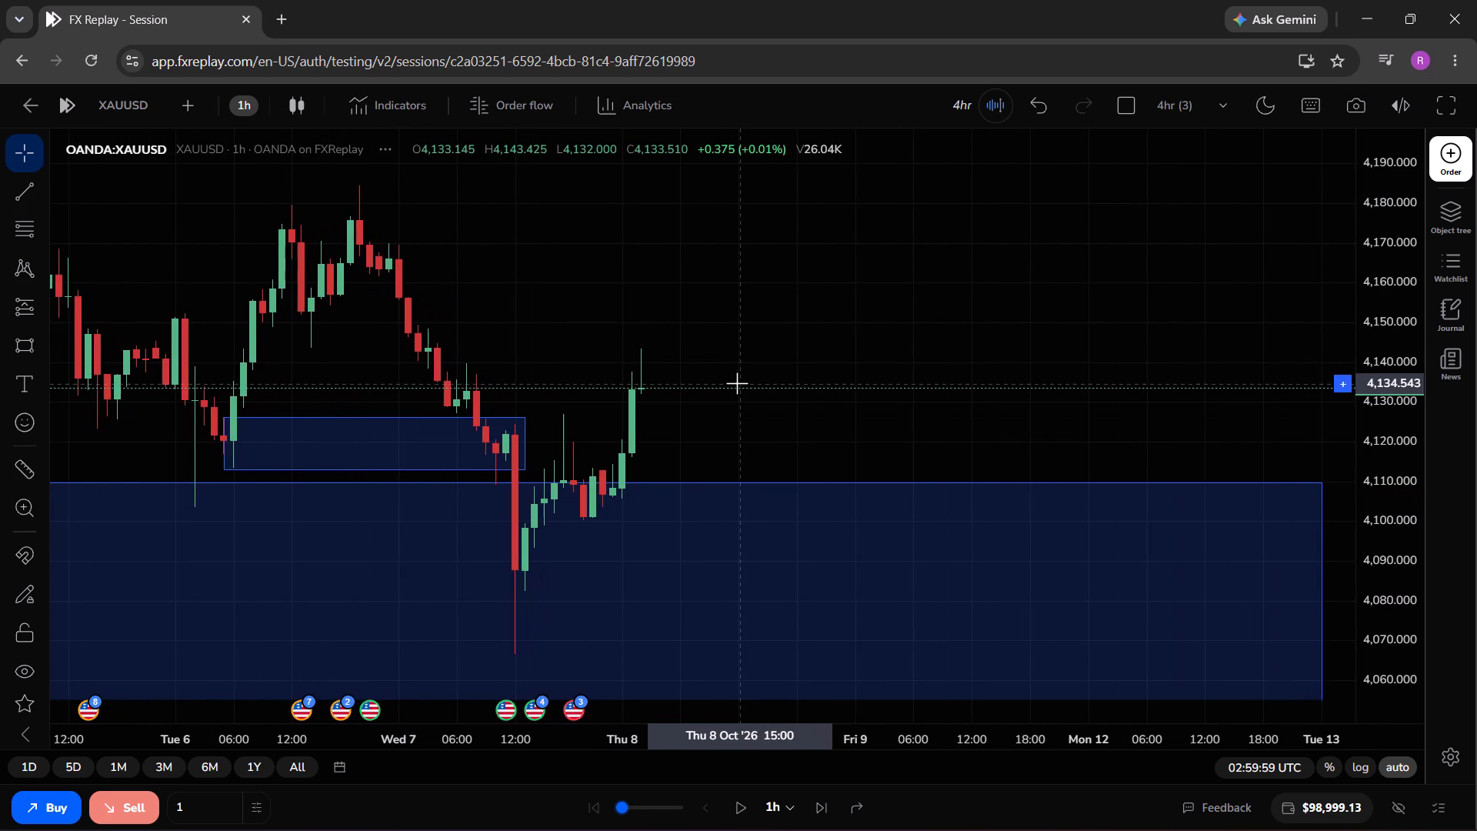
drag(815, 319, 742, 326)
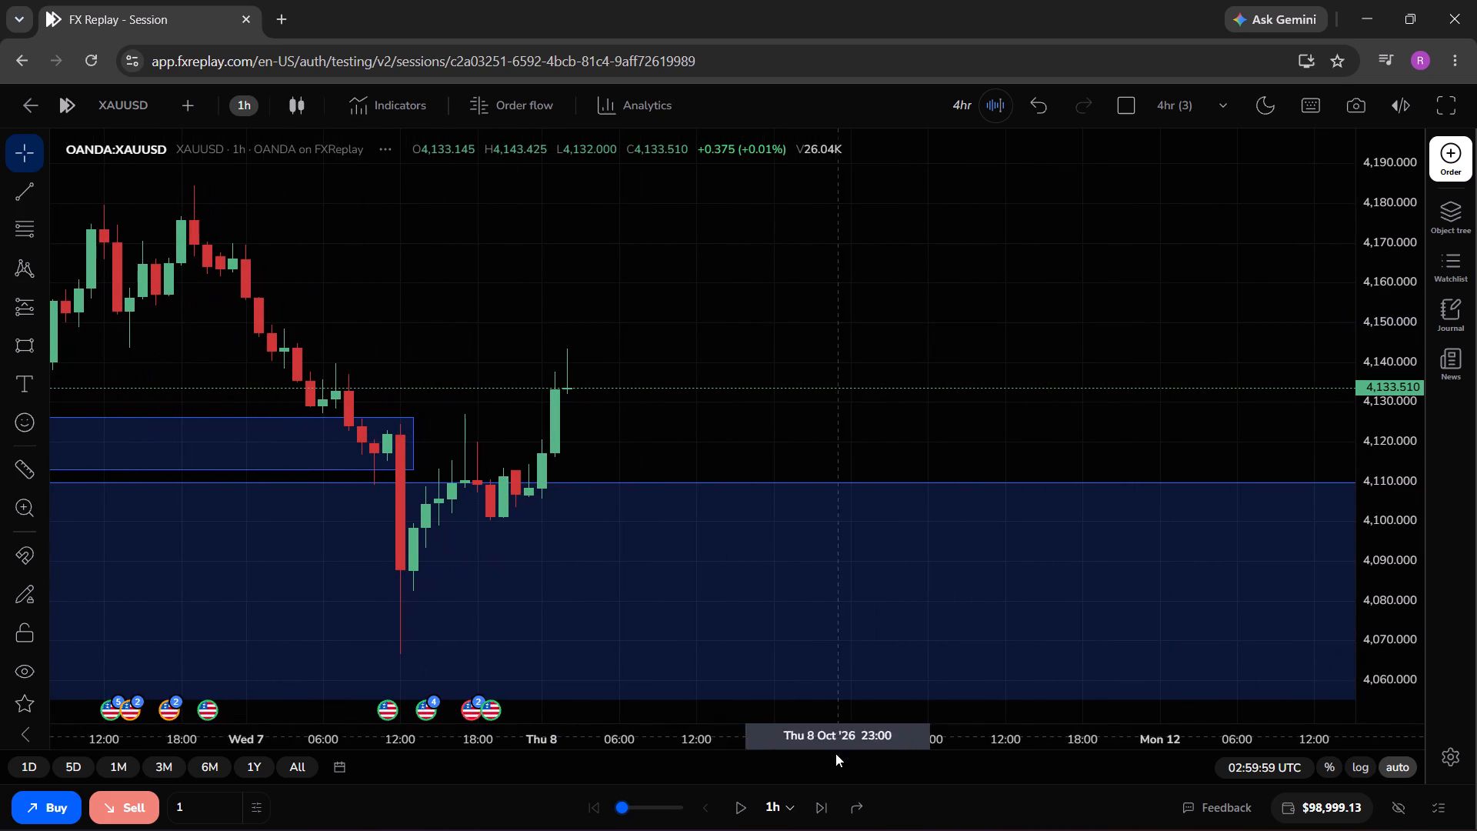
click(823, 800)
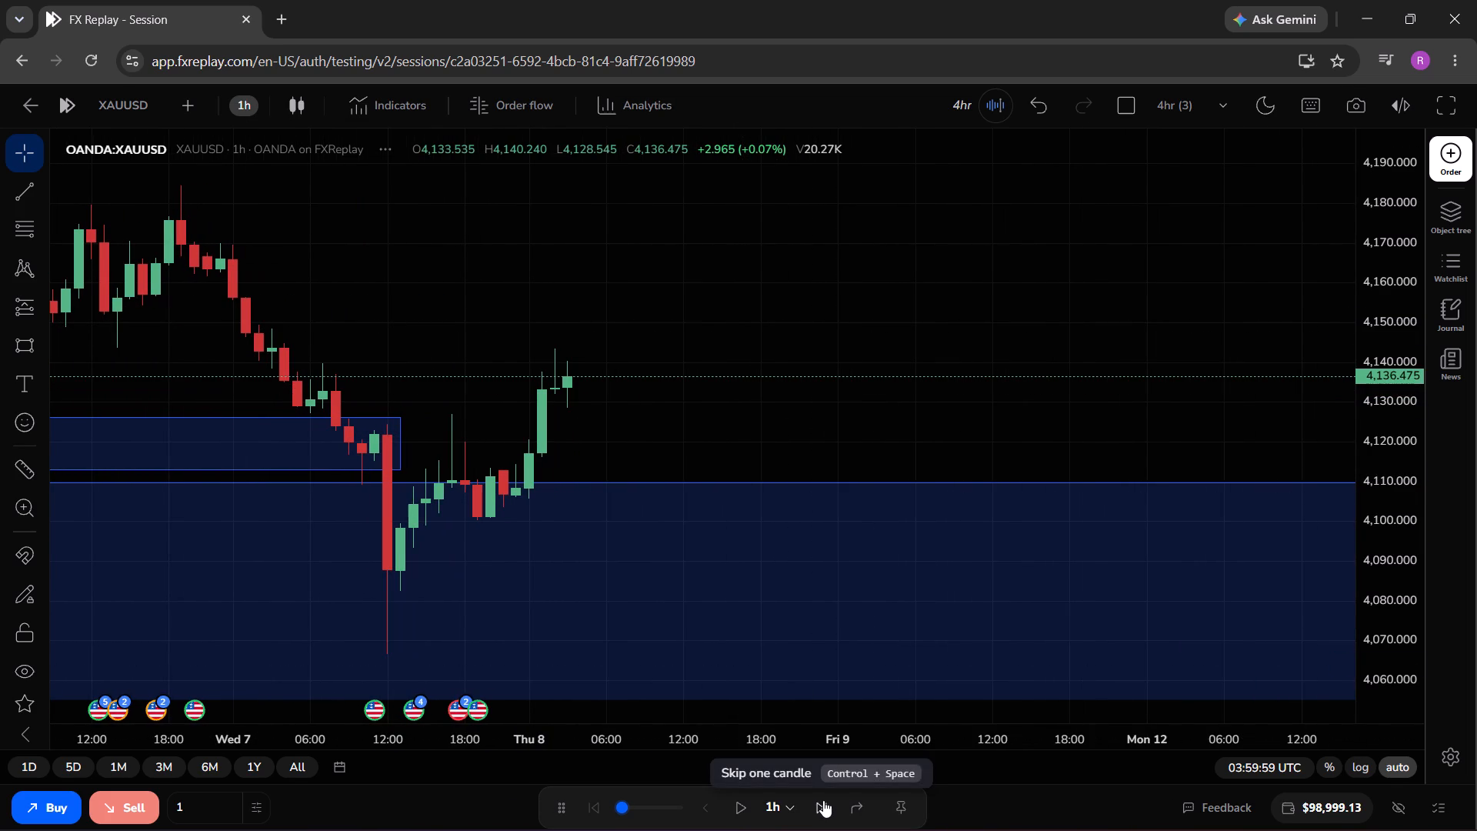
click(823, 800)
click(823, 800)
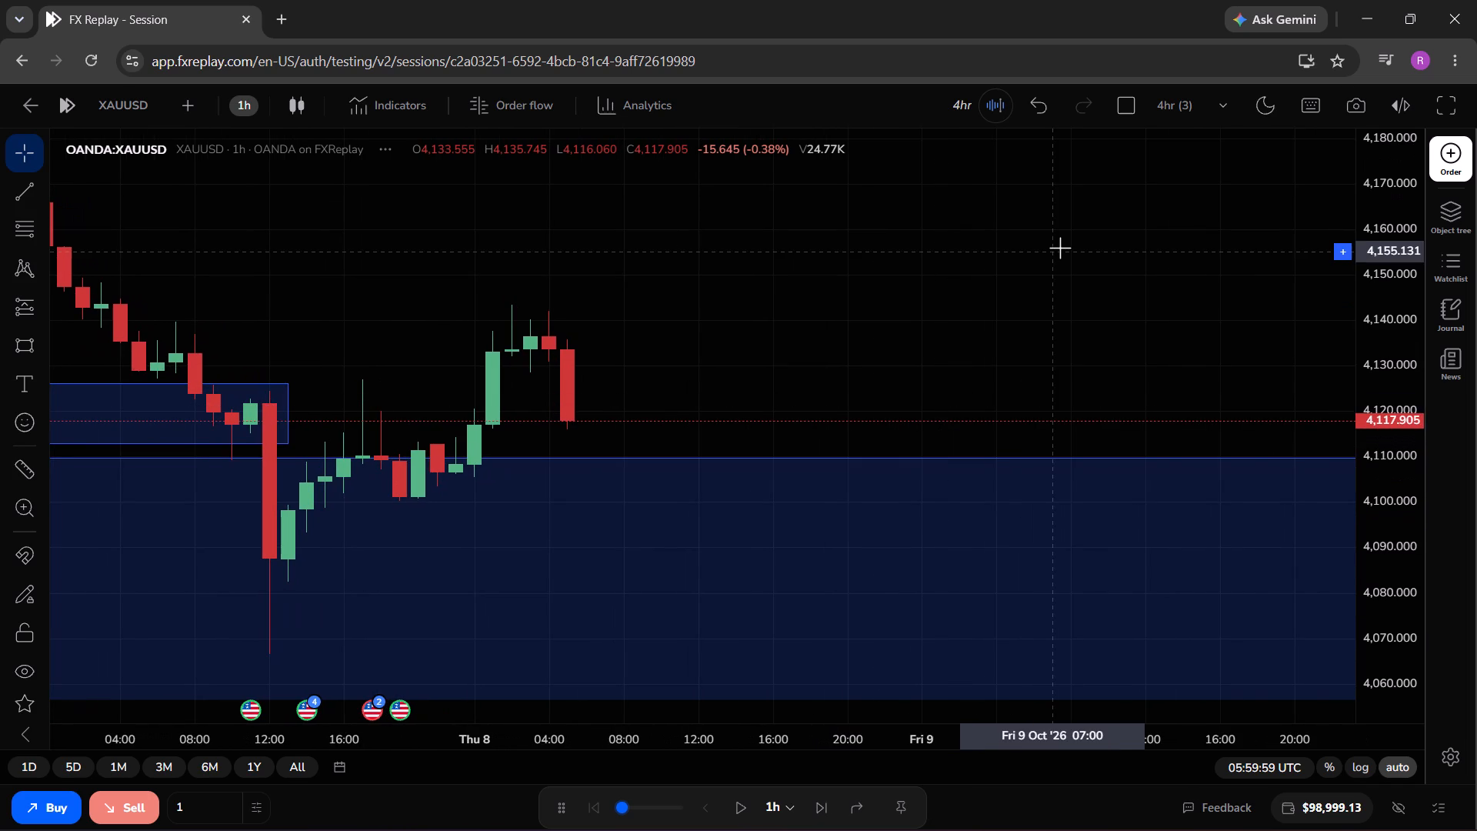
Place a buy market order risking 1%, with the stop loss at about 4,104.971 and the take profit at about 4,143.447.
click(1463, 160)
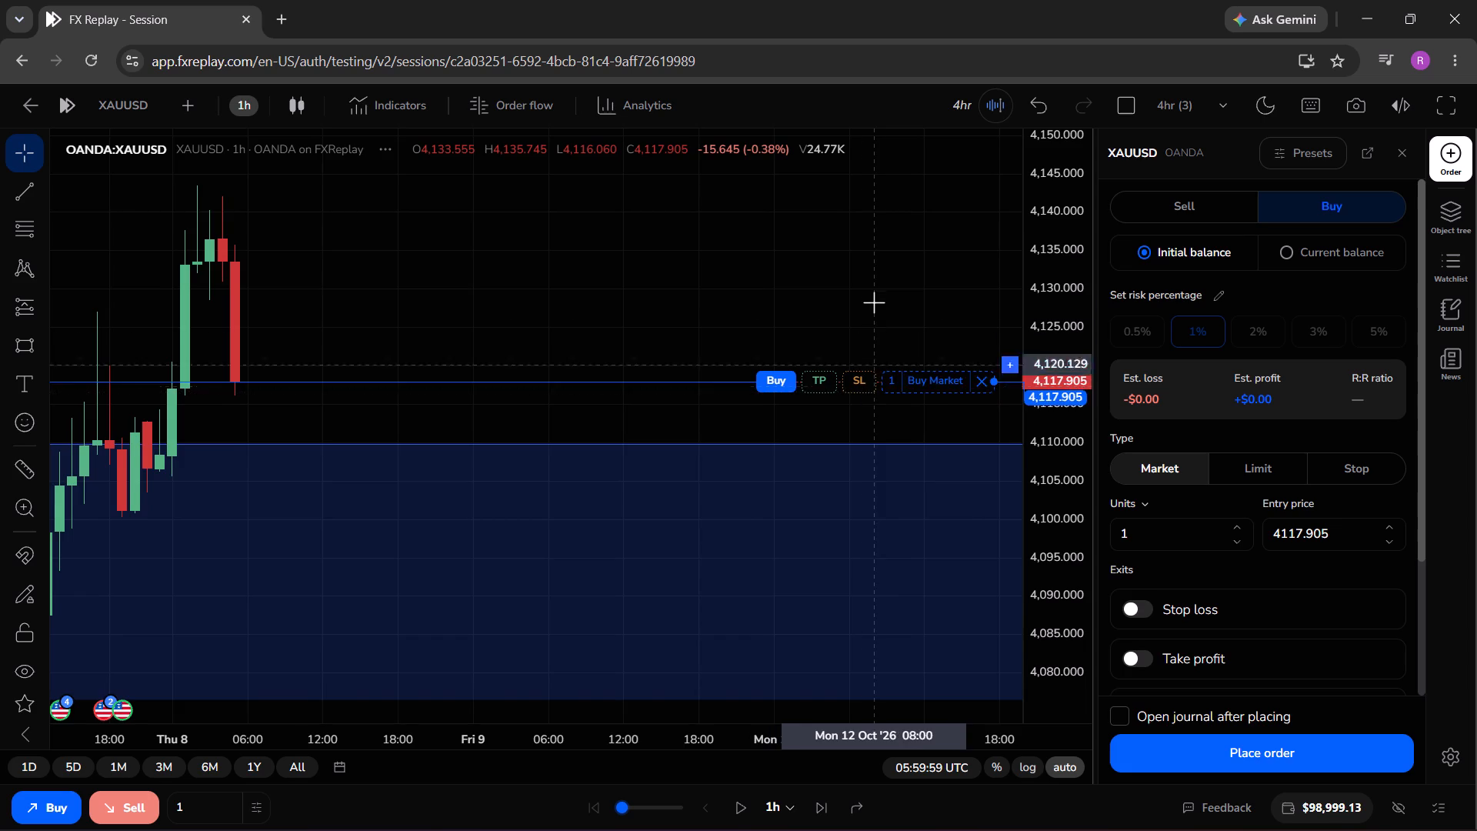
drag(862, 342, 864, 419)
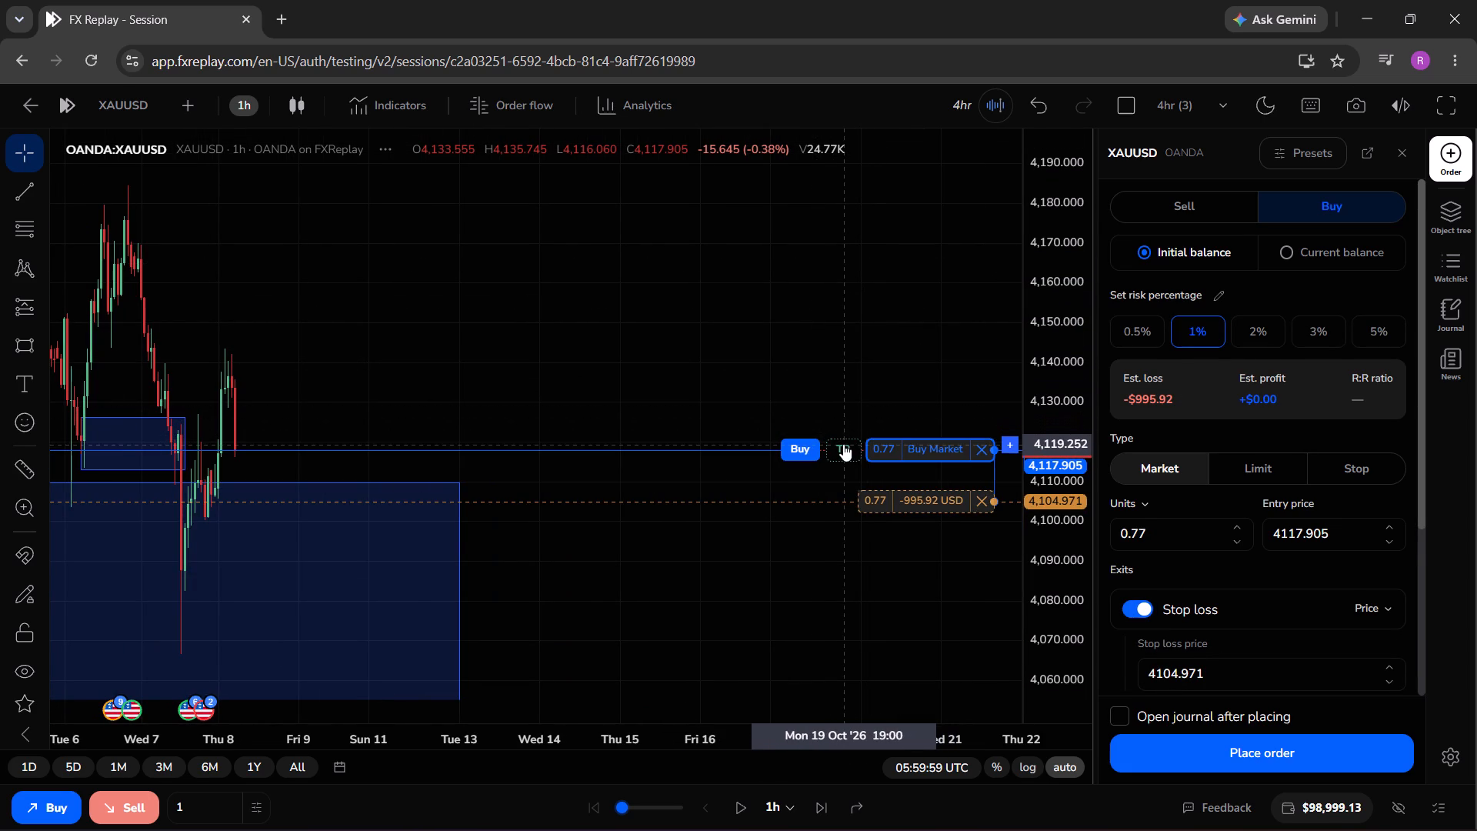
drag(843, 444, 850, 382)
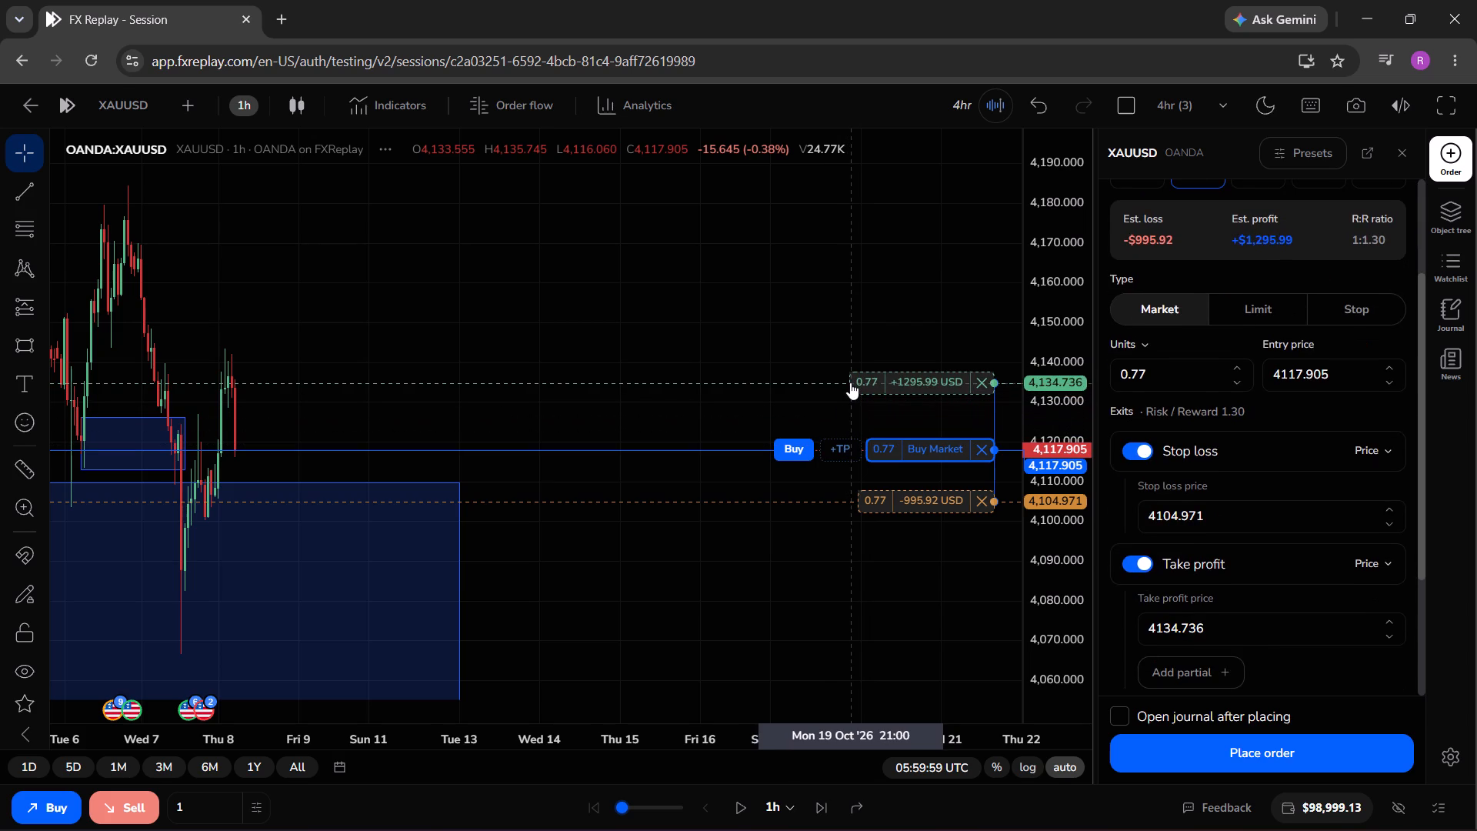
drag(850, 382, 857, 365)
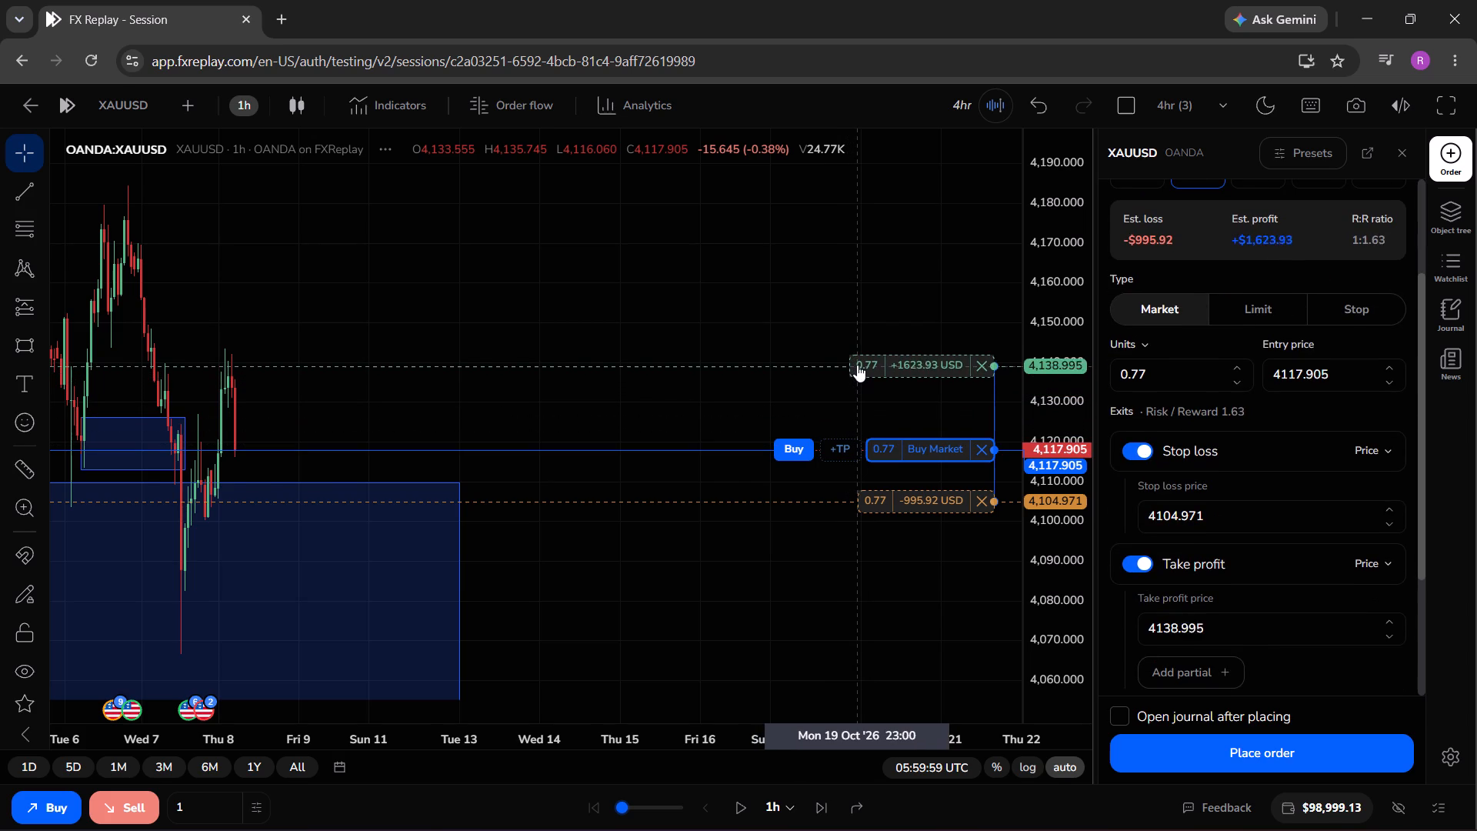
drag(857, 365, 862, 348)
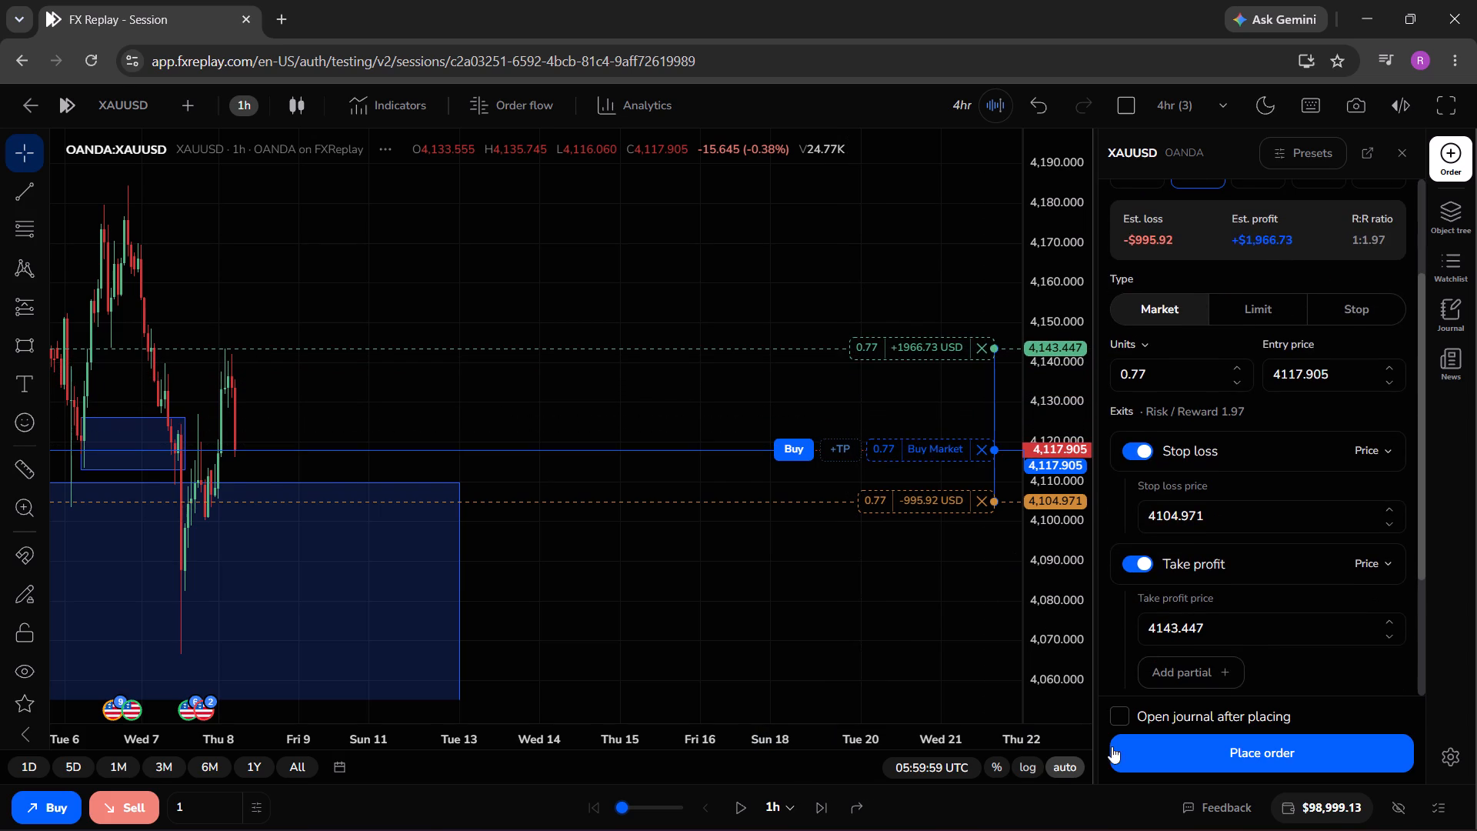
click(1126, 760)
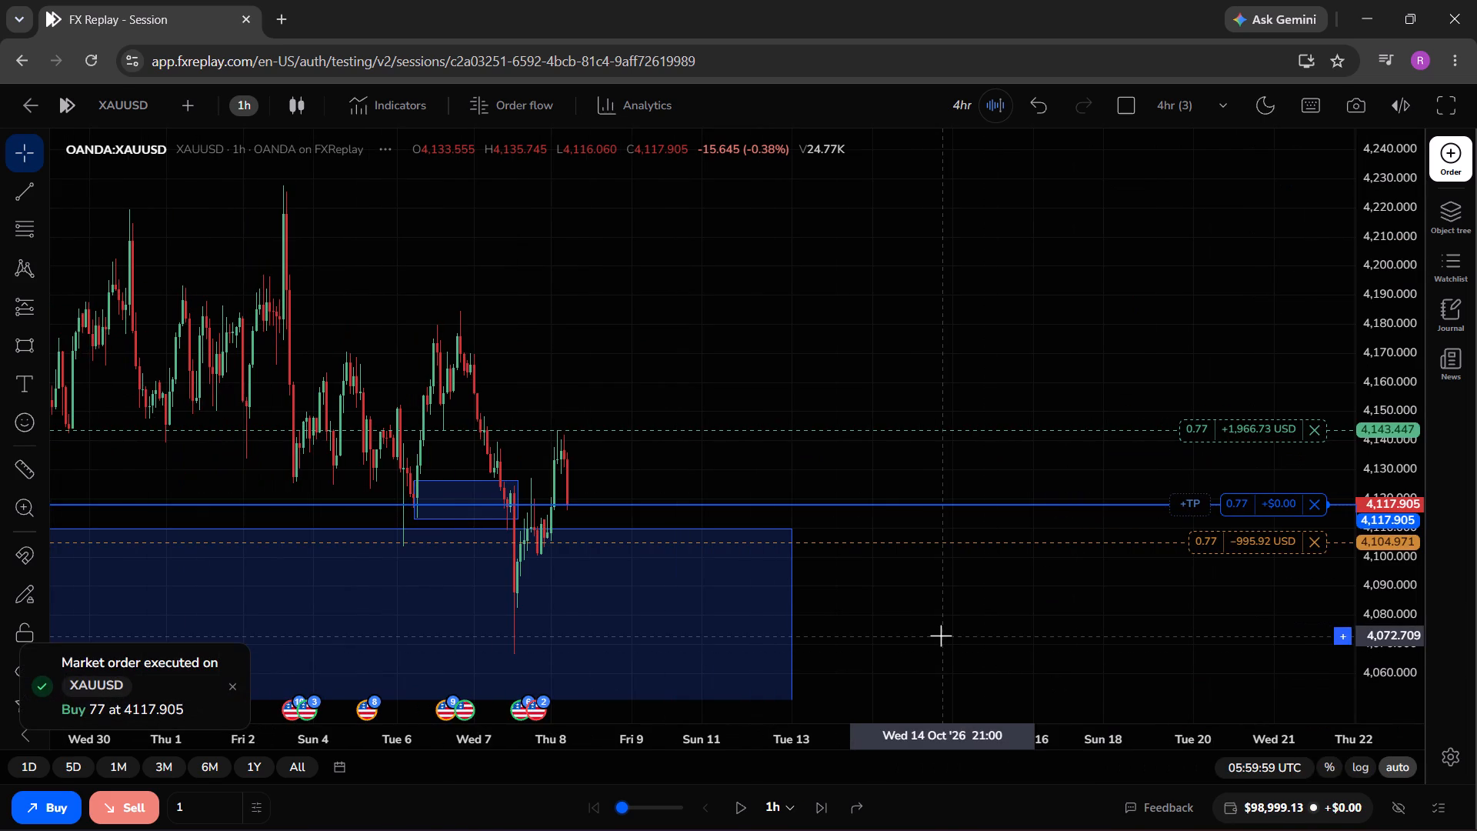
Advance the replay in 1-hour steps to 19:59:59 UTC on 8 October to play out the open buy trade.
click(821, 799)
click(821, 799)
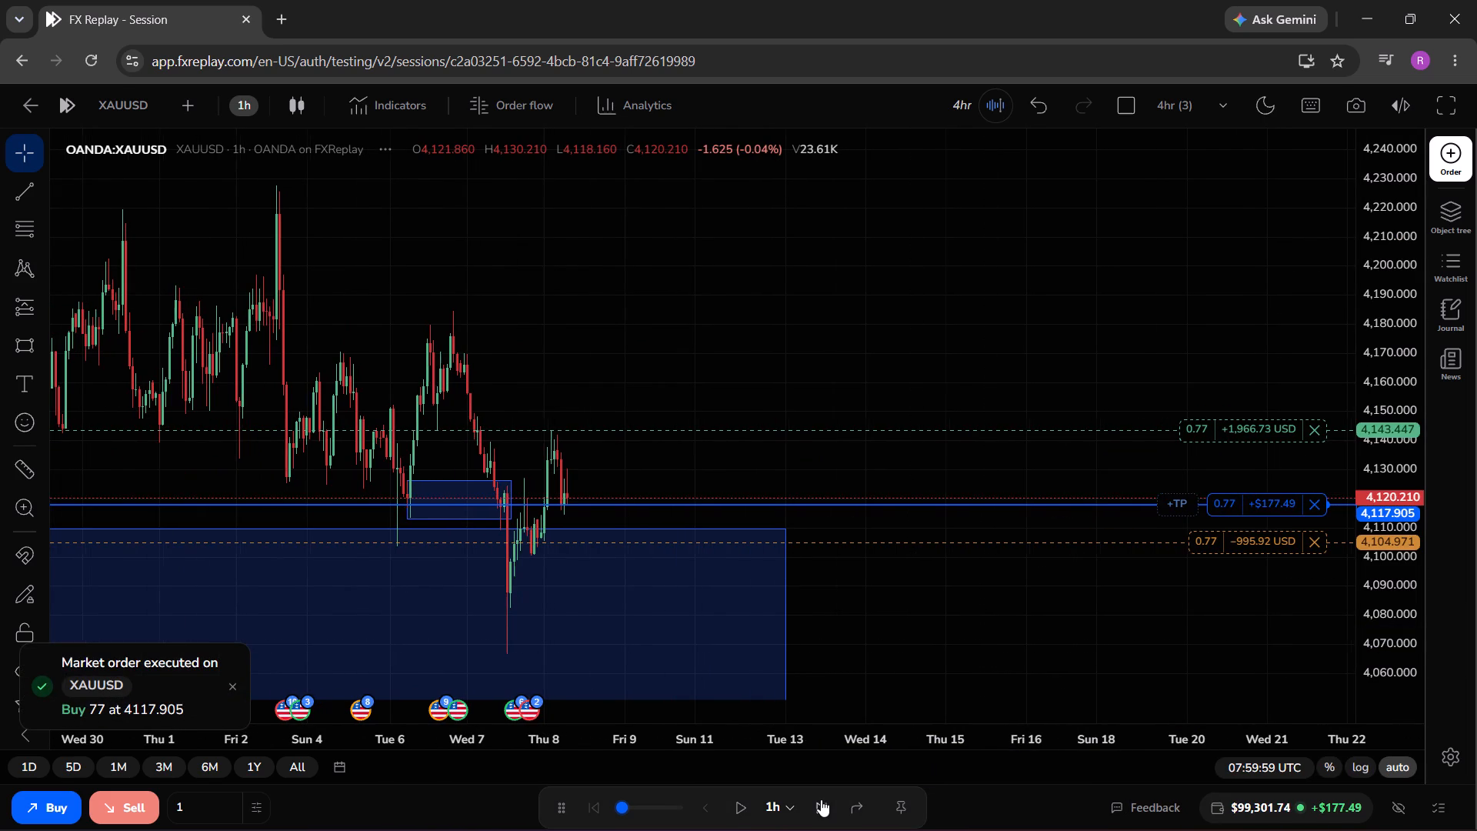
click(821, 799)
click(821, 799)
click(821, 799)
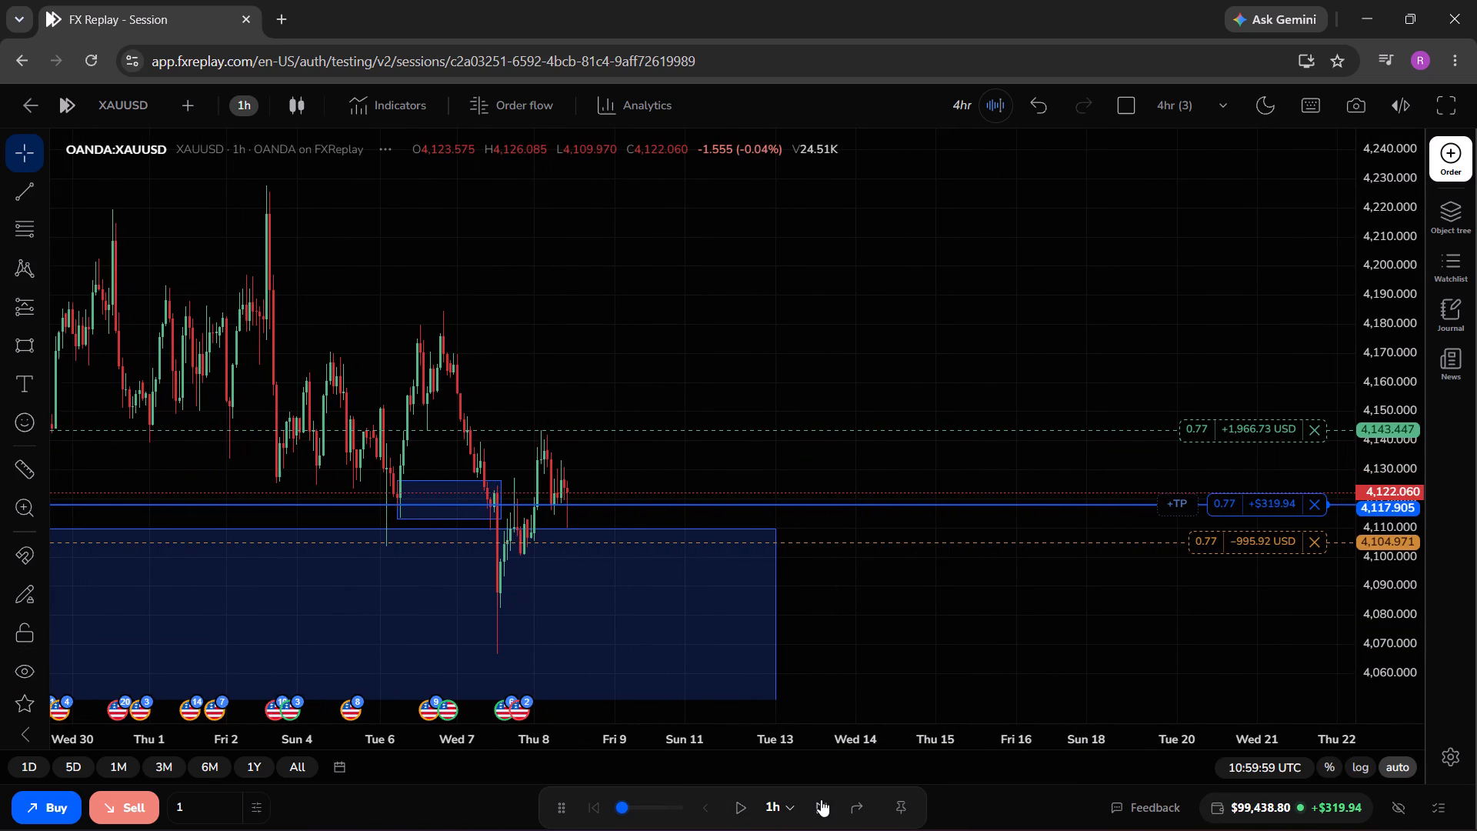
click(821, 799)
triple_click(821, 799)
triple_click(821, 799)
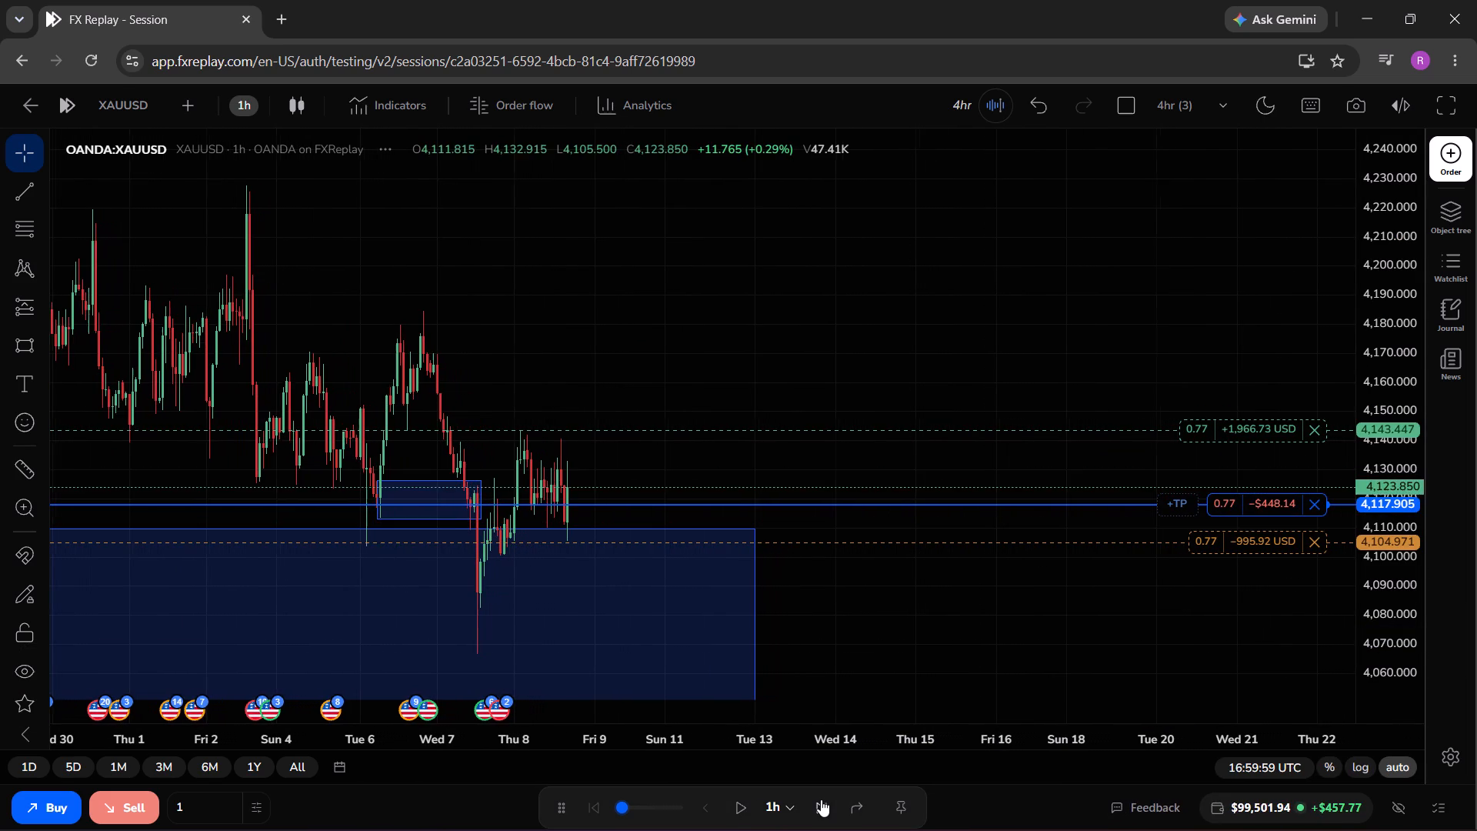
double_click(821, 799)
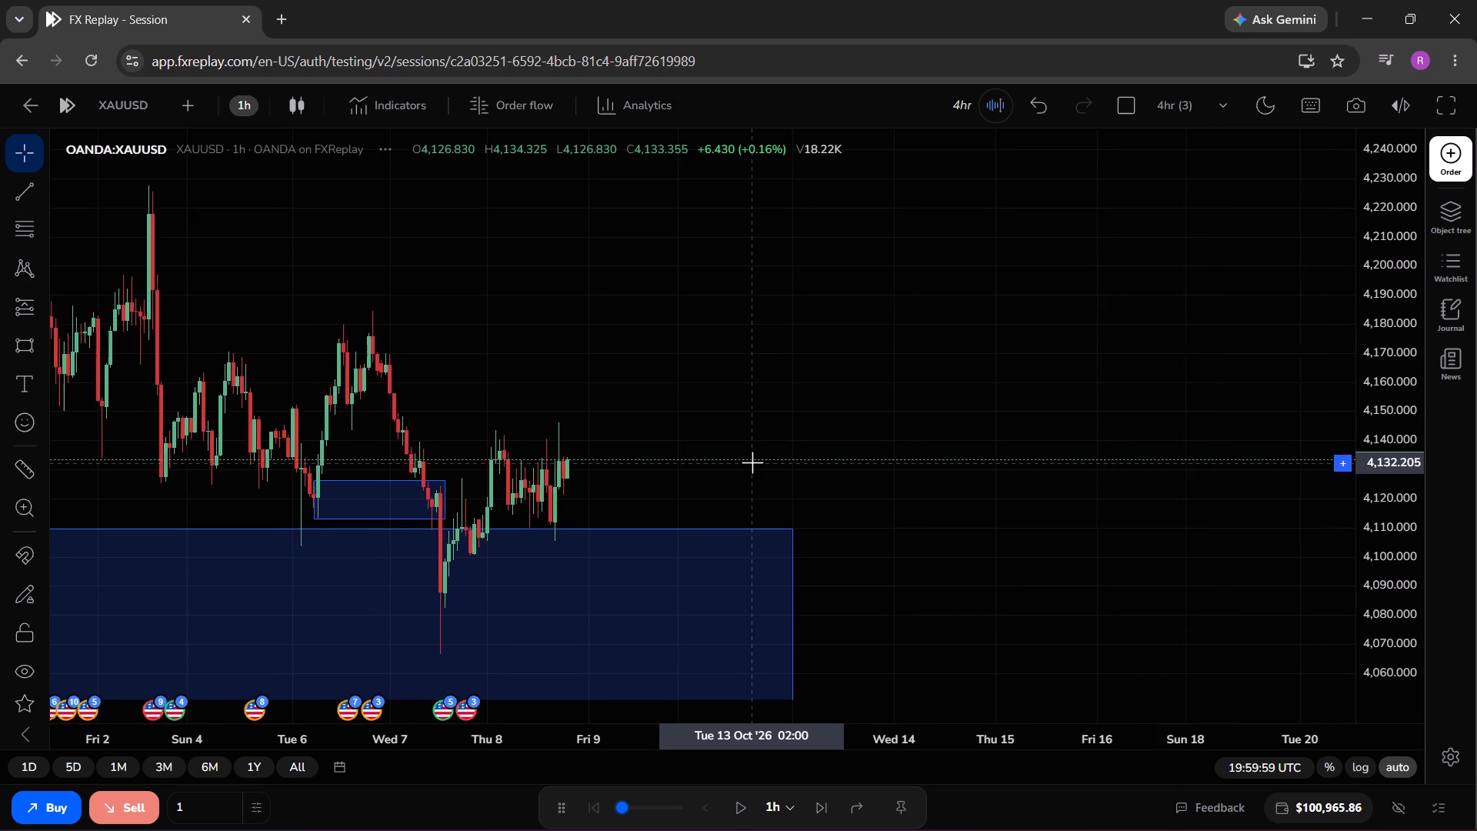
Advance the replay in 1-hour steps to 00:59:59 UTC on 13 October.
click(826, 806)
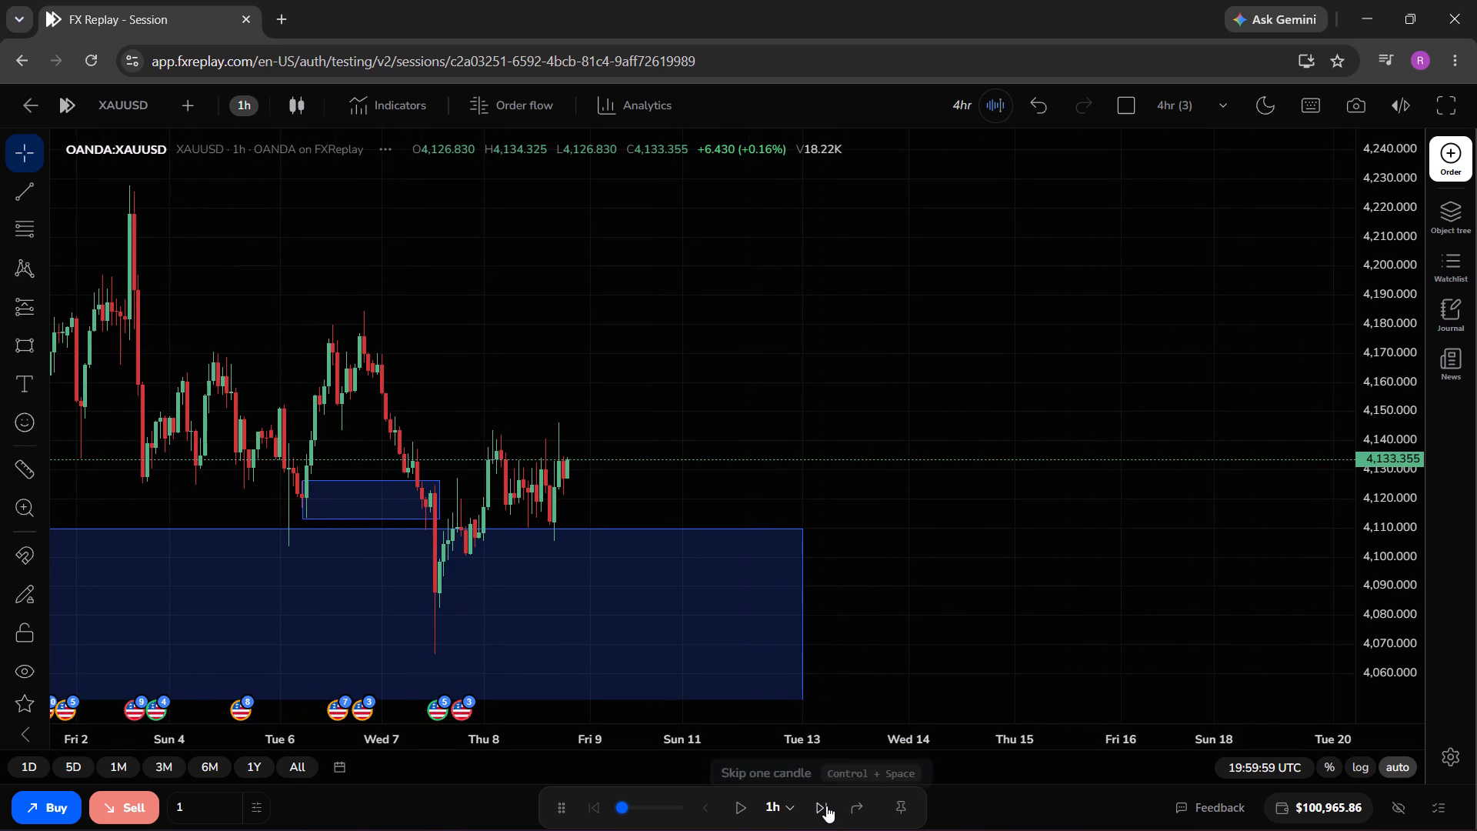
triple_click(826, 806)
triple_click(826, 806)
click(826, 806)
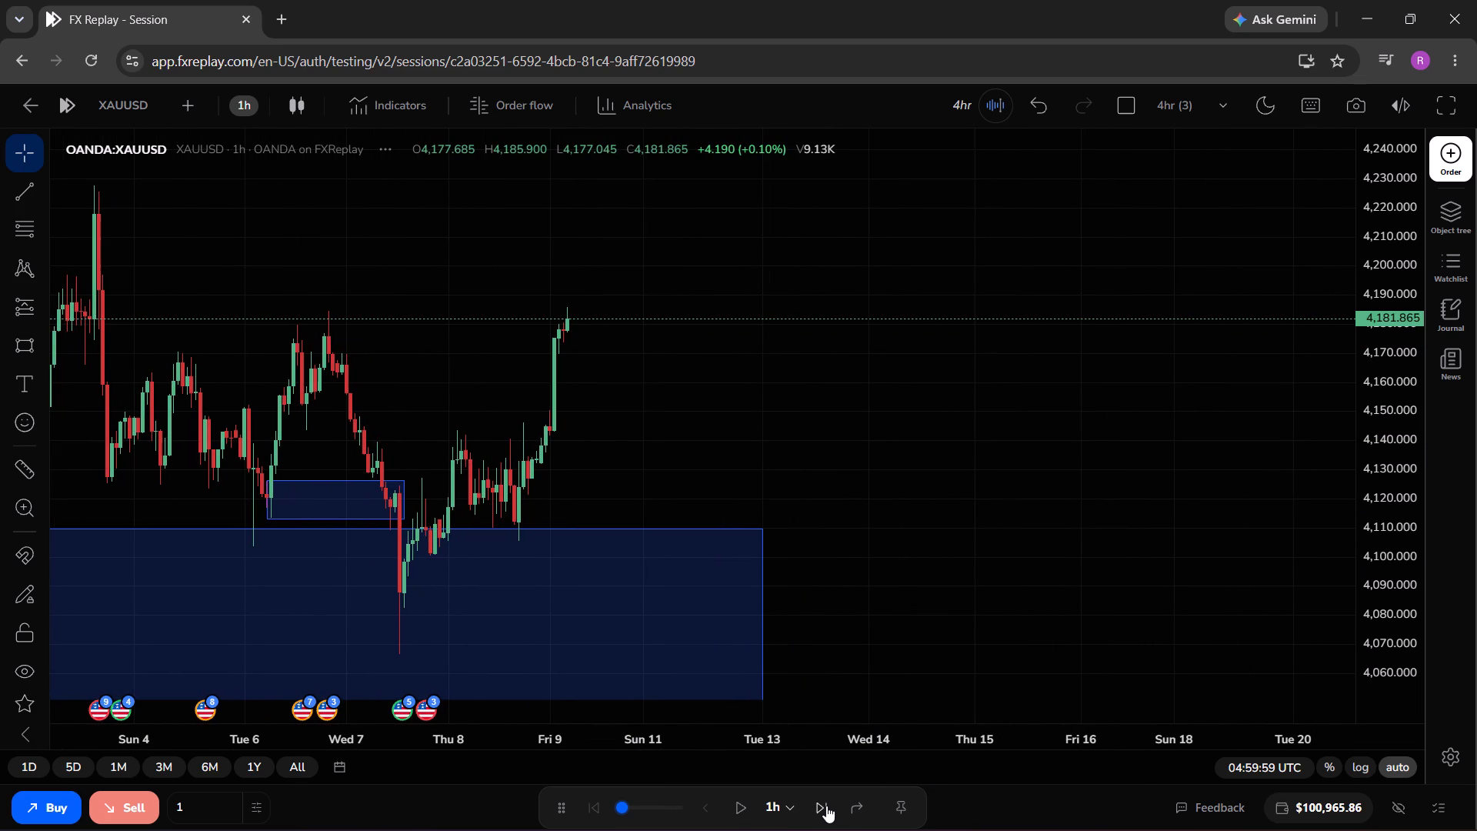
triple_click(826, 806)
triple_click(826, 806)
triple_click(826, 806)
triple_click(826, 806)
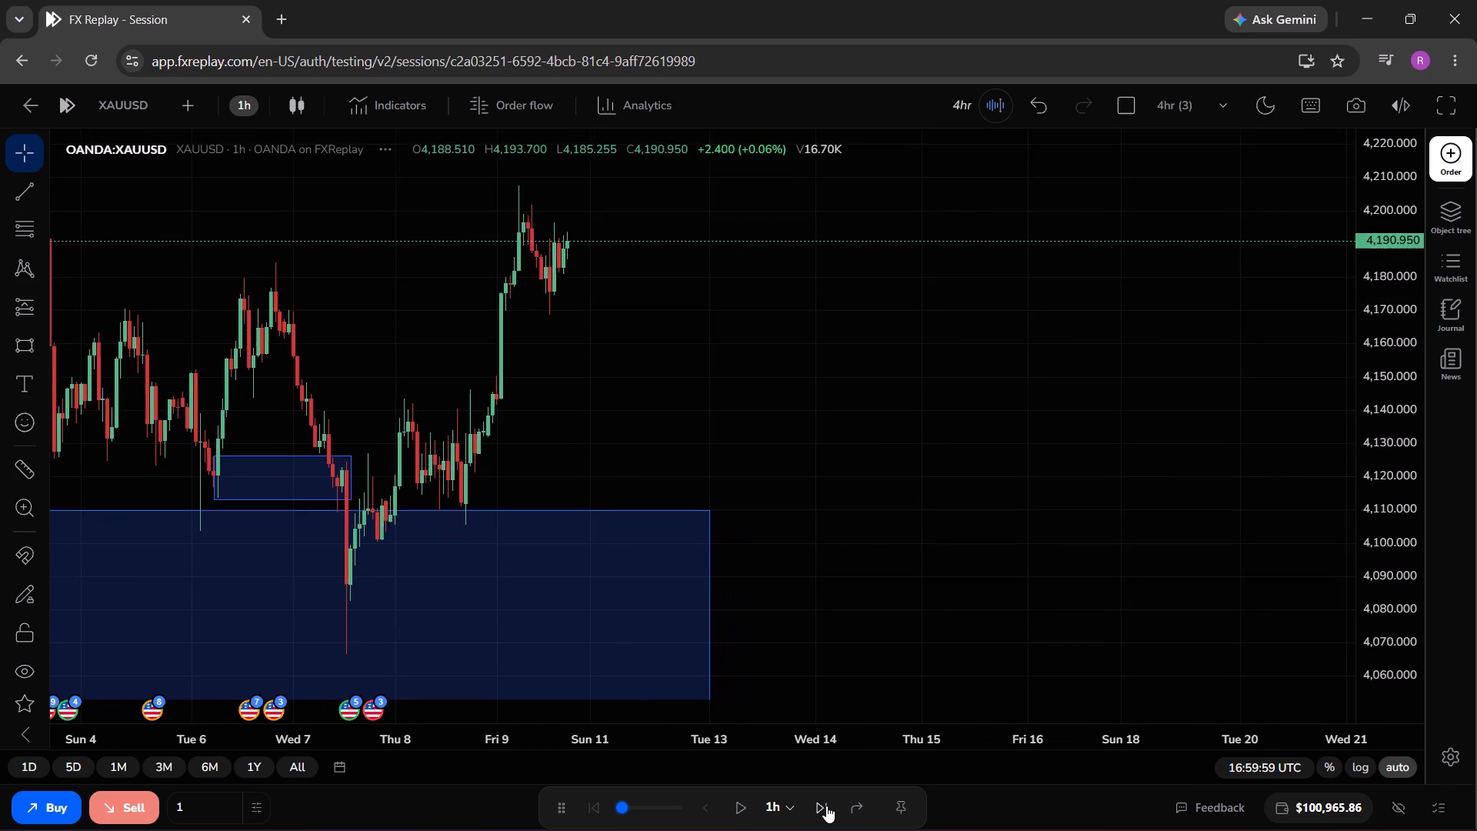
triple_click(826, 806)
triple_click(826, 806)
triple_click(826, 806)
triple_click(826, 806)
triple_click(826, 806)
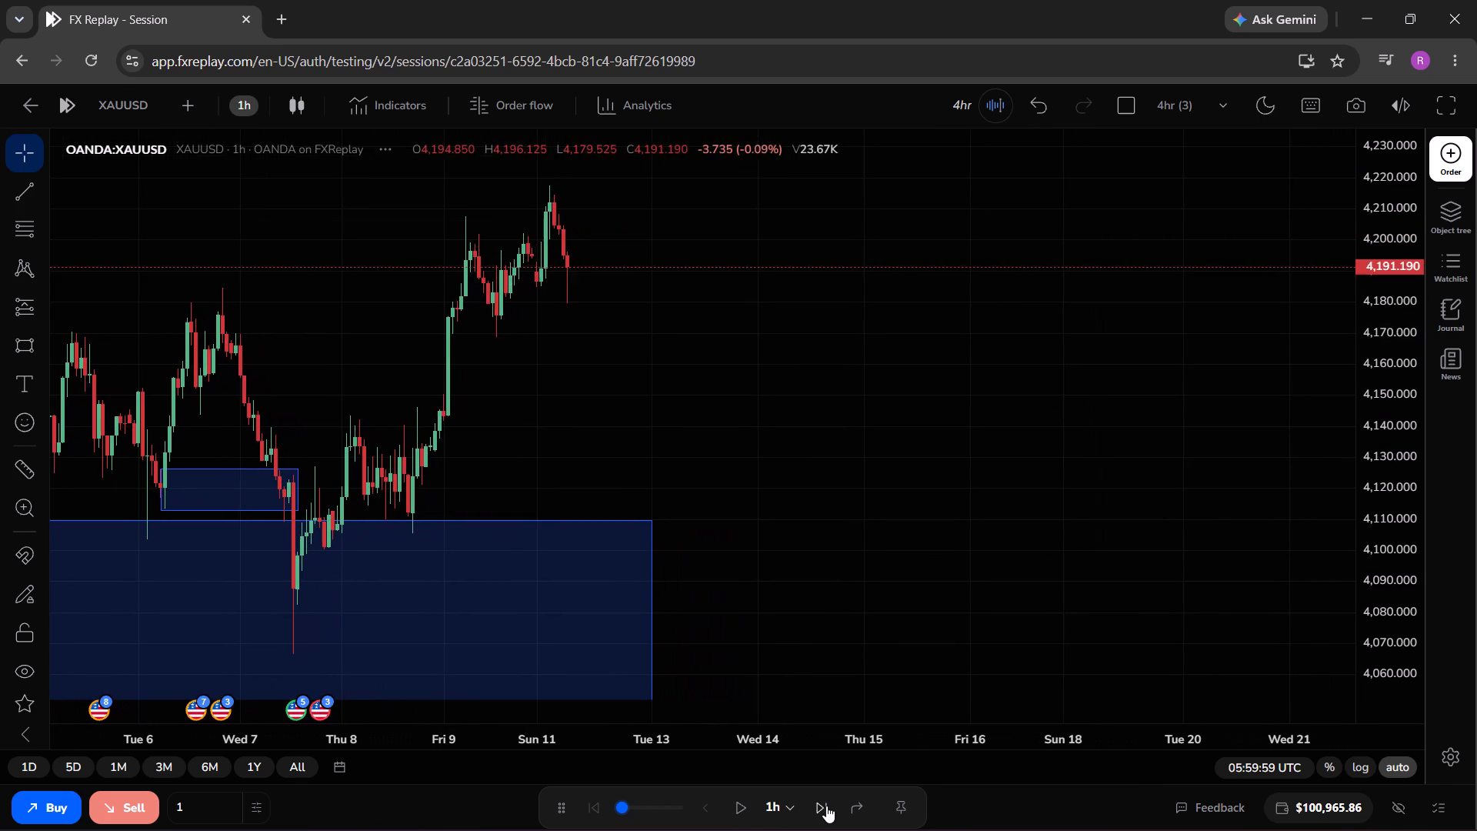
triple_click(826, 806)
triple_click(826, 806)
triple_click(826, 806)
triple_click(826, 806)
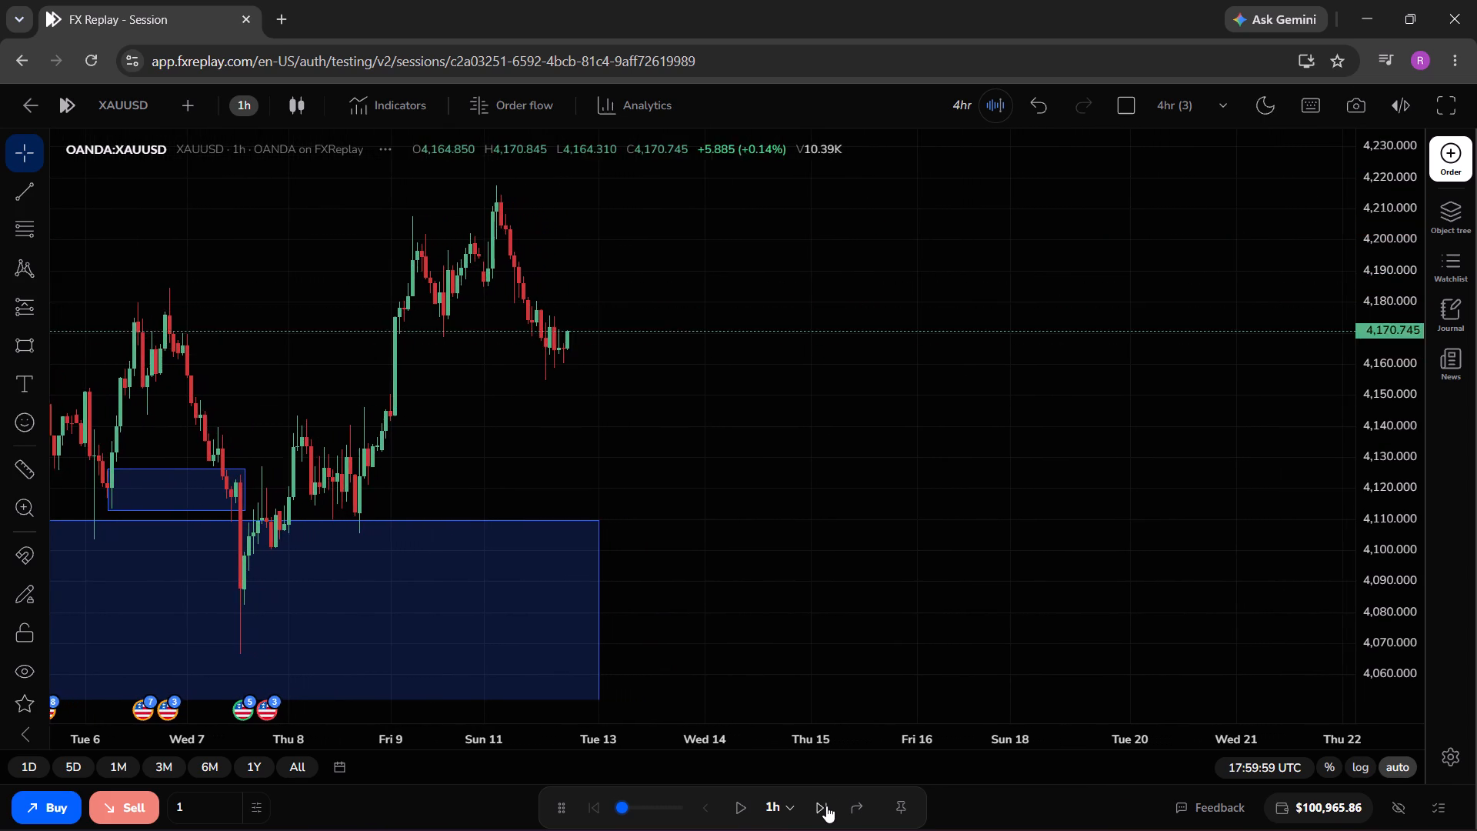
triple_click(826, 806)
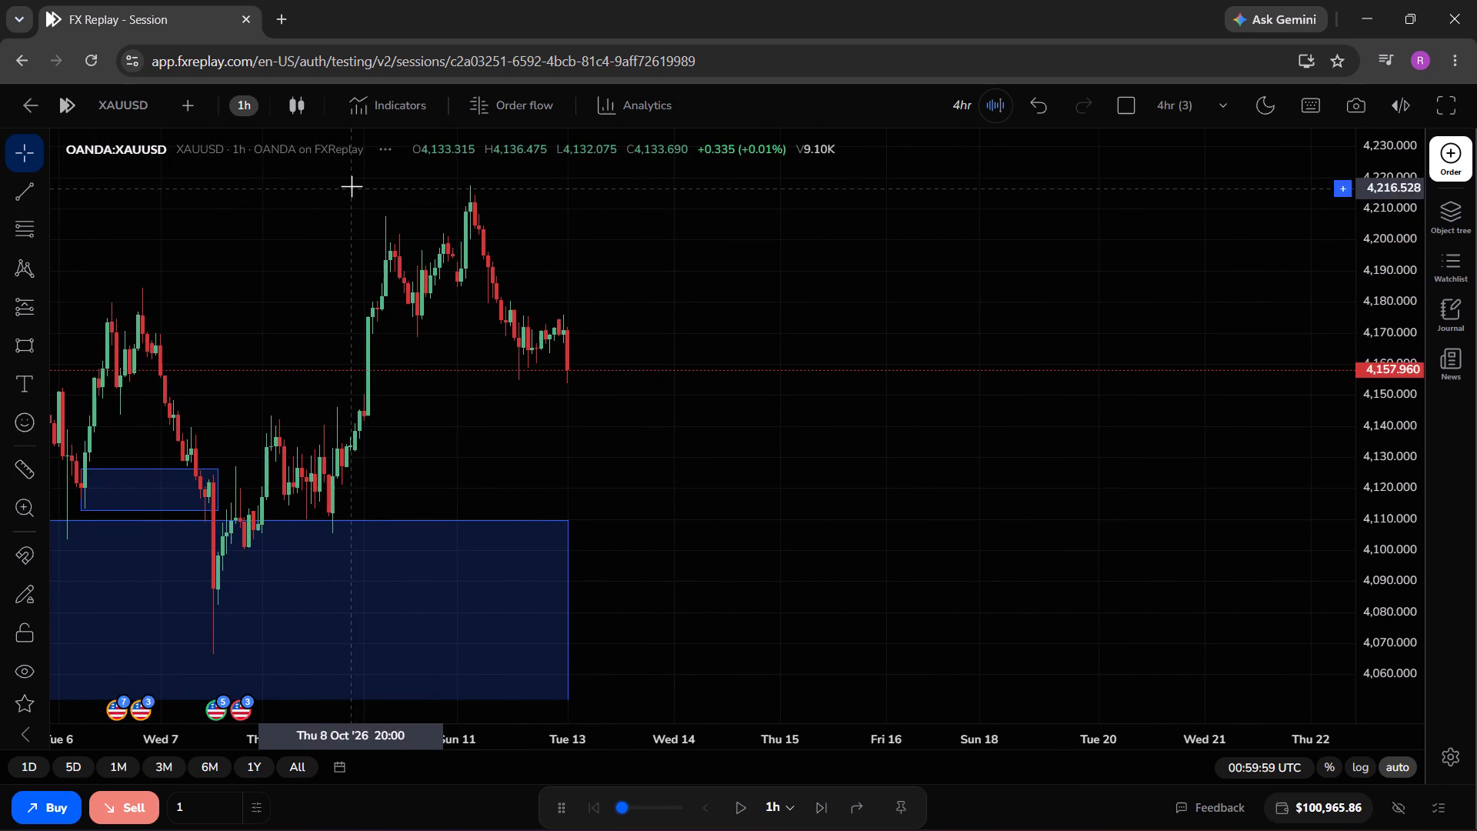
On the 4-hour chart, draw a rectangle zone from about 4,150.866 to 4,130.301, starting at the 8 October 21:00 candle and extending past the latest candle.
click(255, 124)
click(245, 107)
scroll(325, 309, down, 1)
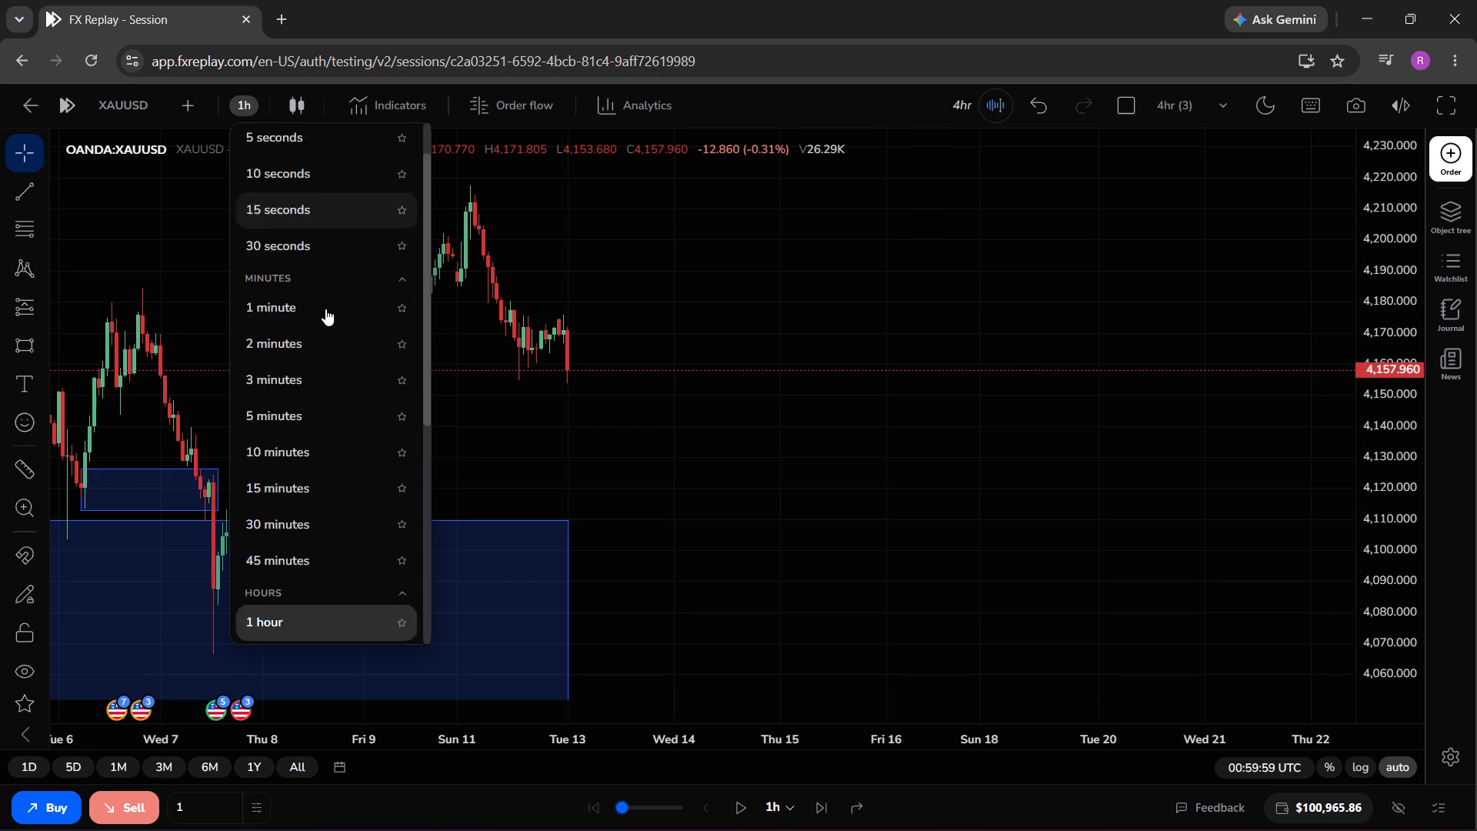
scroll(325, 309, down, 1)
click(287, 599)
click(287, 599)
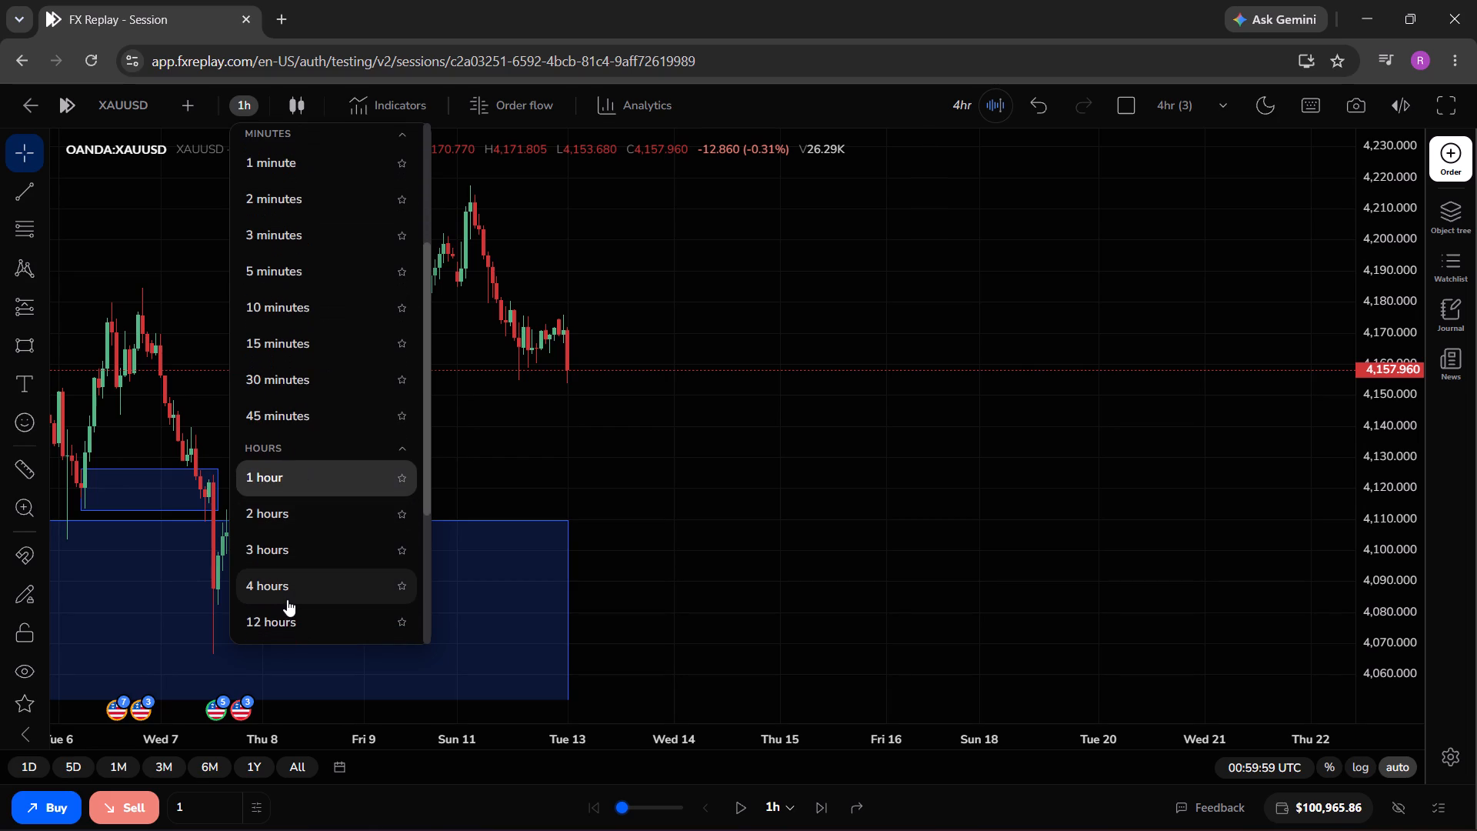
click(288, 595)
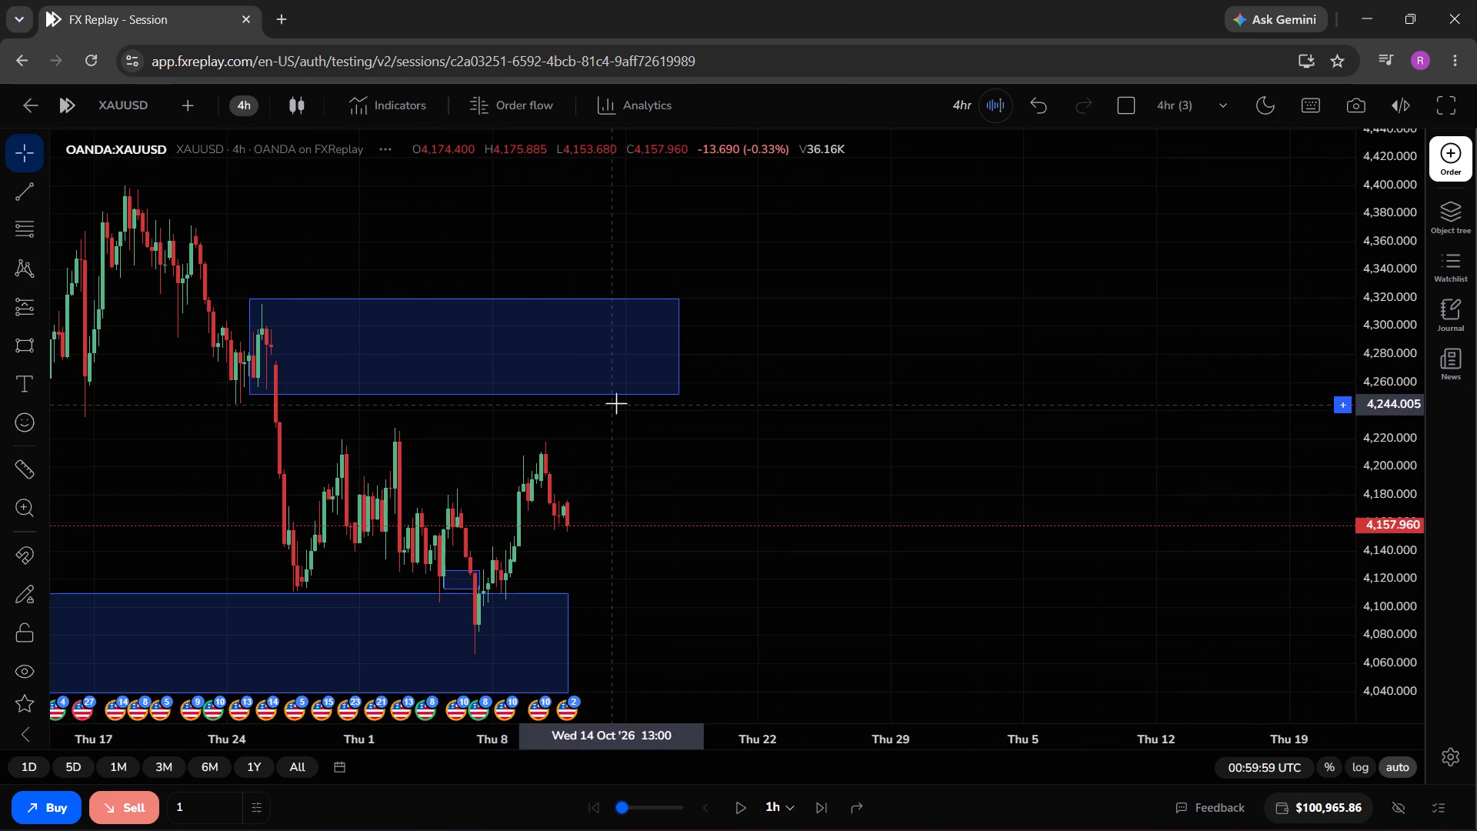
drag(555, 446, 558, 446)
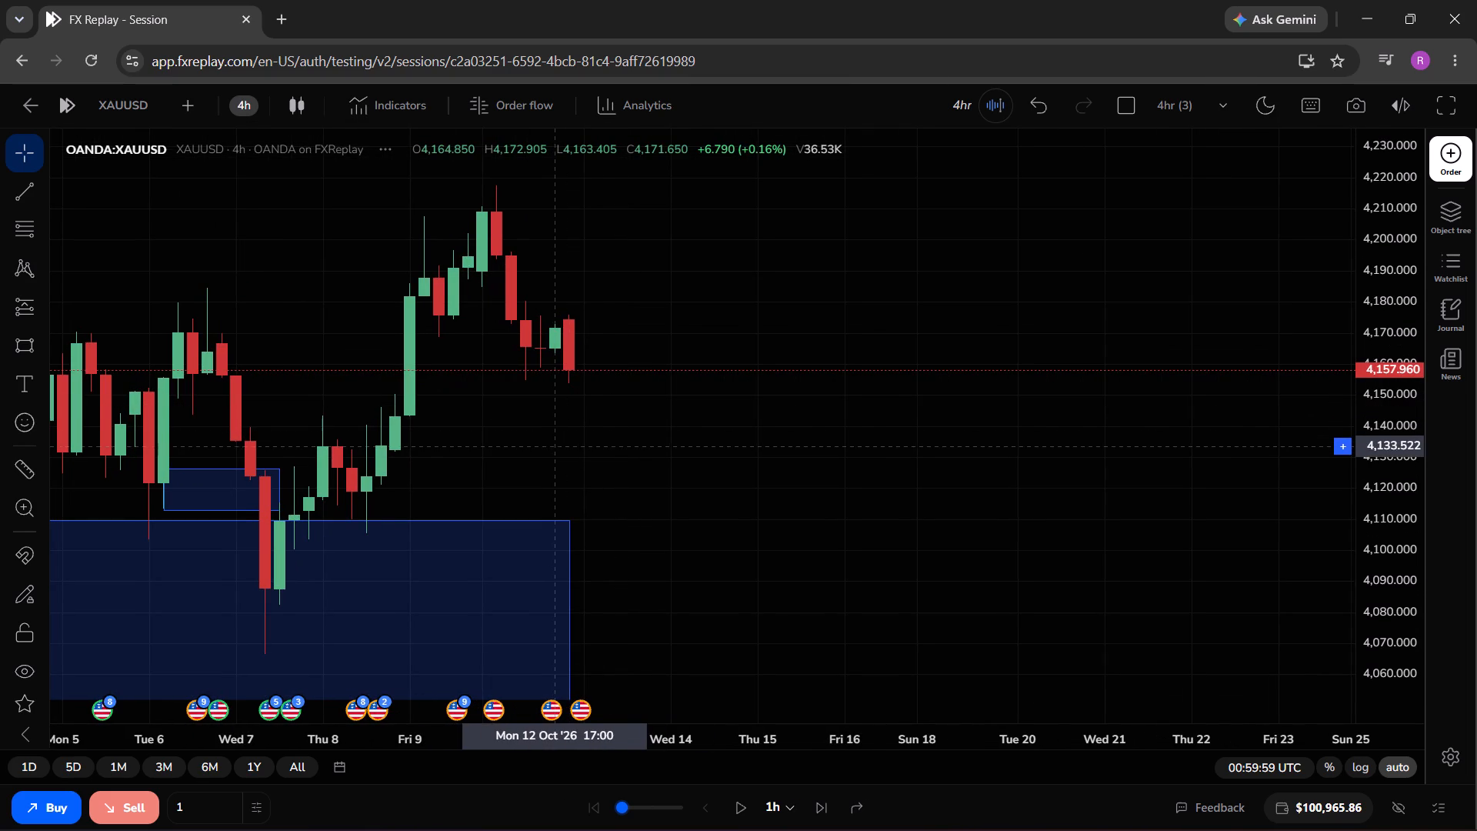
drag(558, 446, 564, 442)
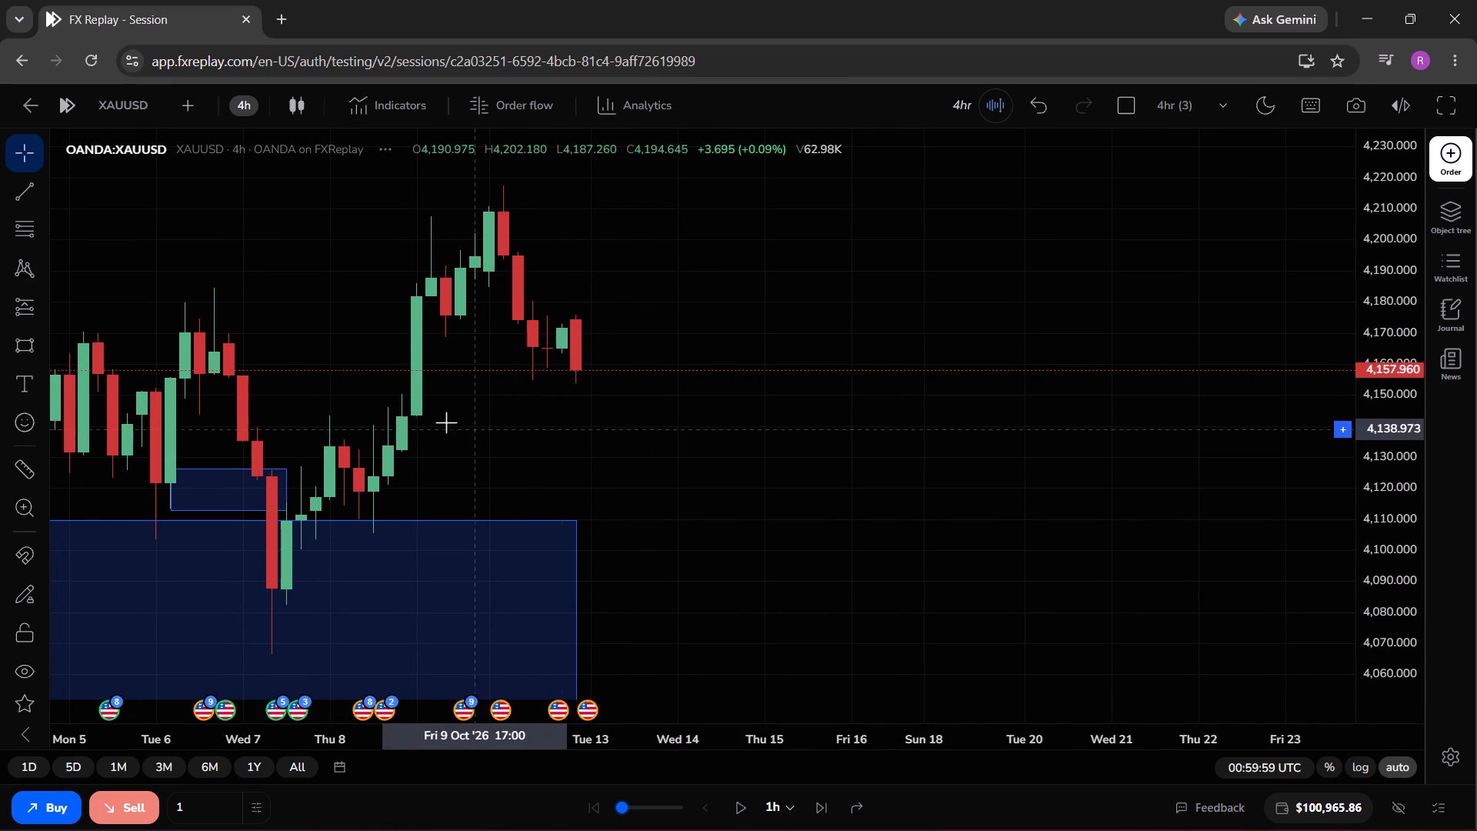
click(22, 347)
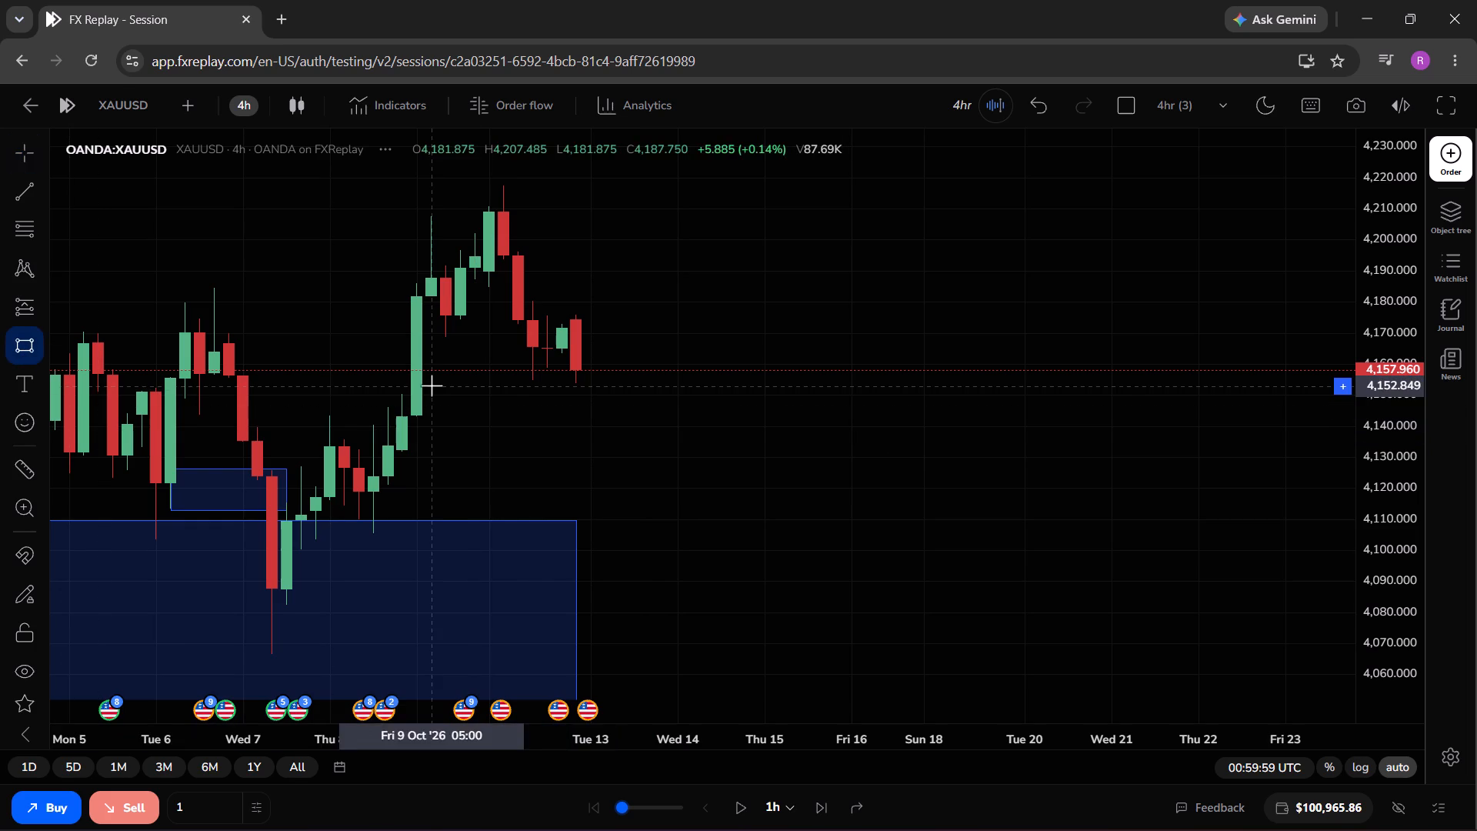
click(400, 392)
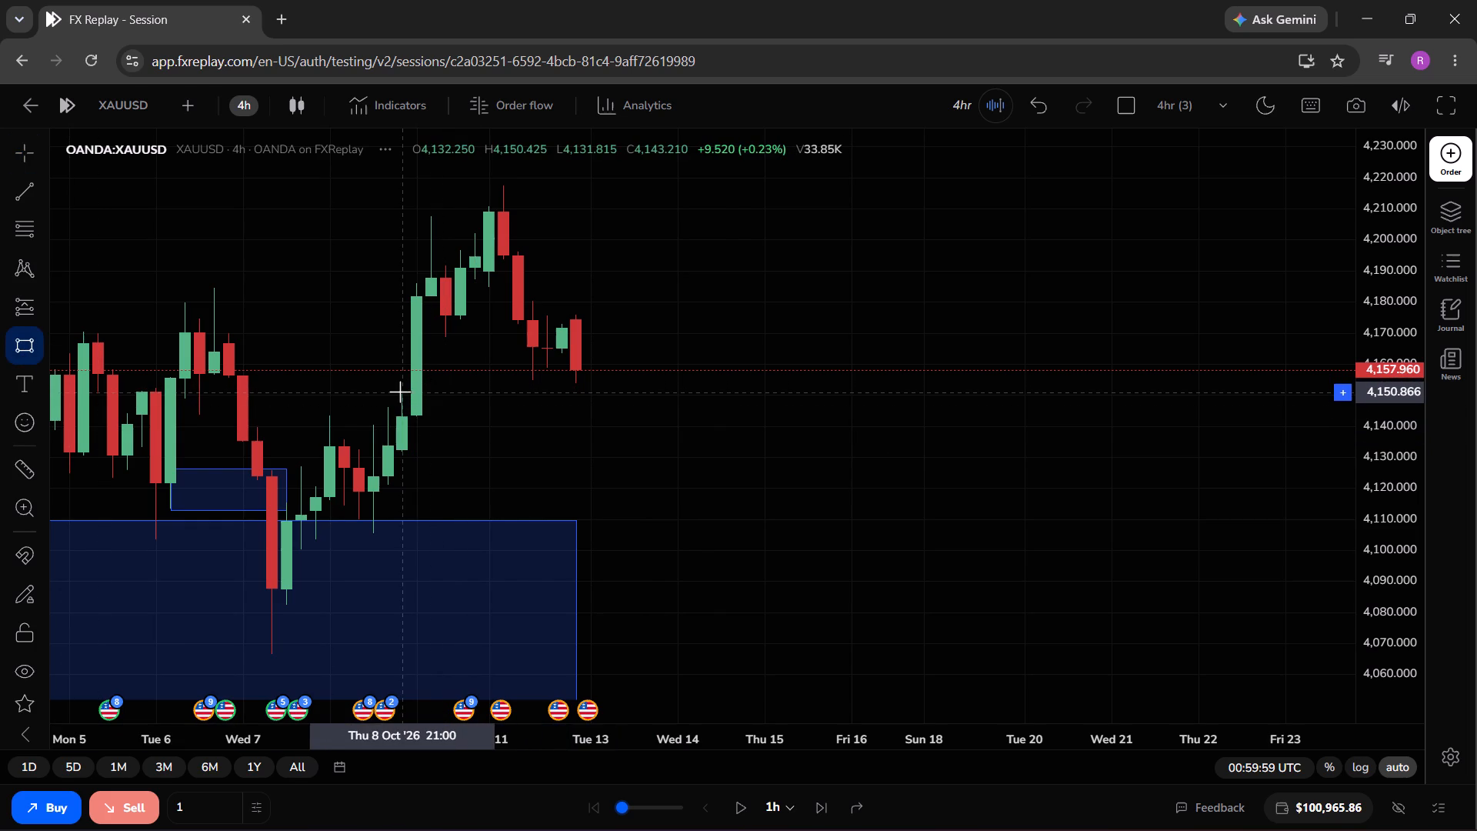
click(830, 456)
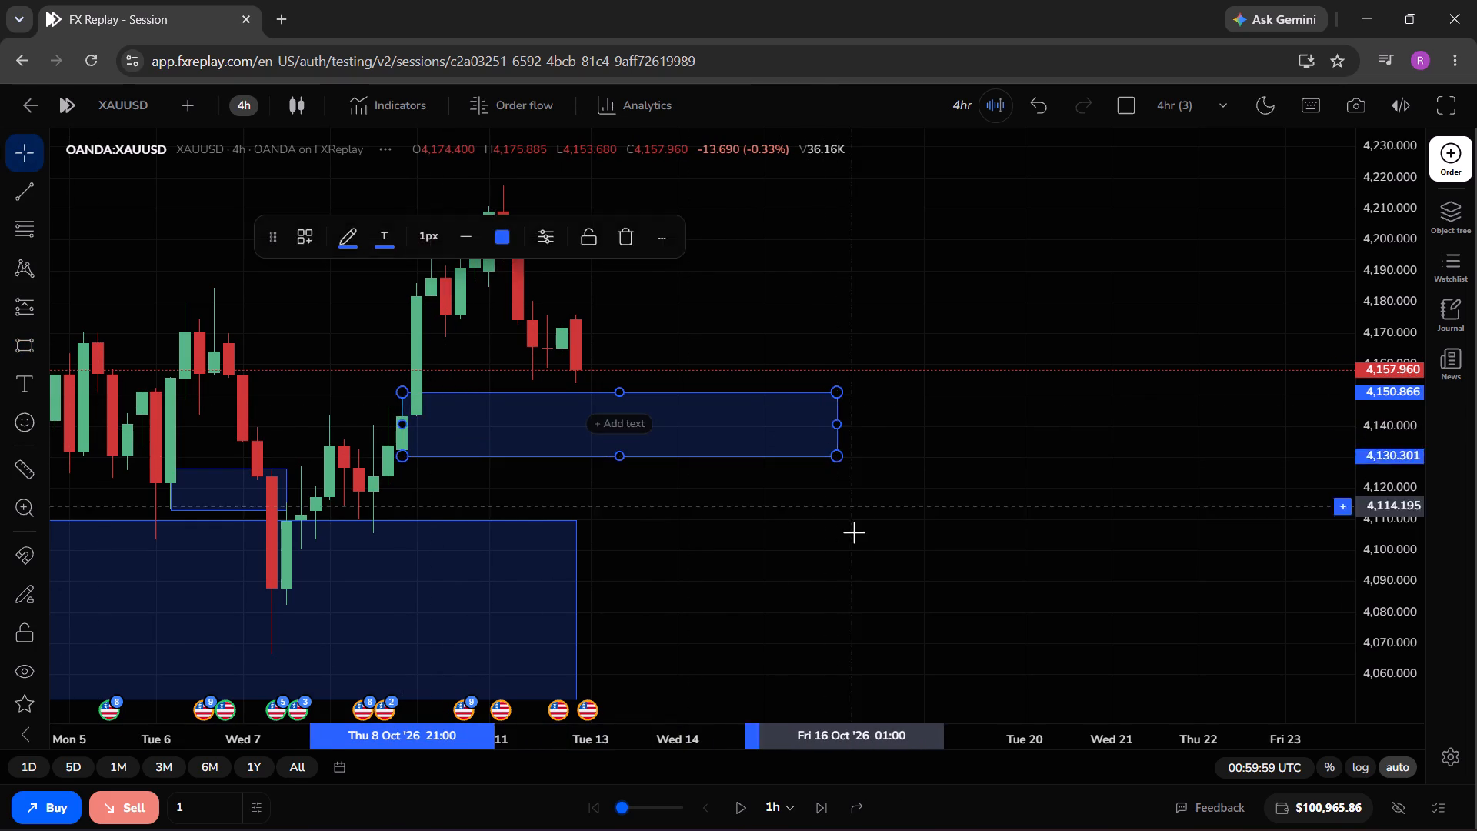
Deselect the new zone and advance the replay by one hour to 01:59:59 UTC on 13 October.
click(854, 532)
click(819, 800)
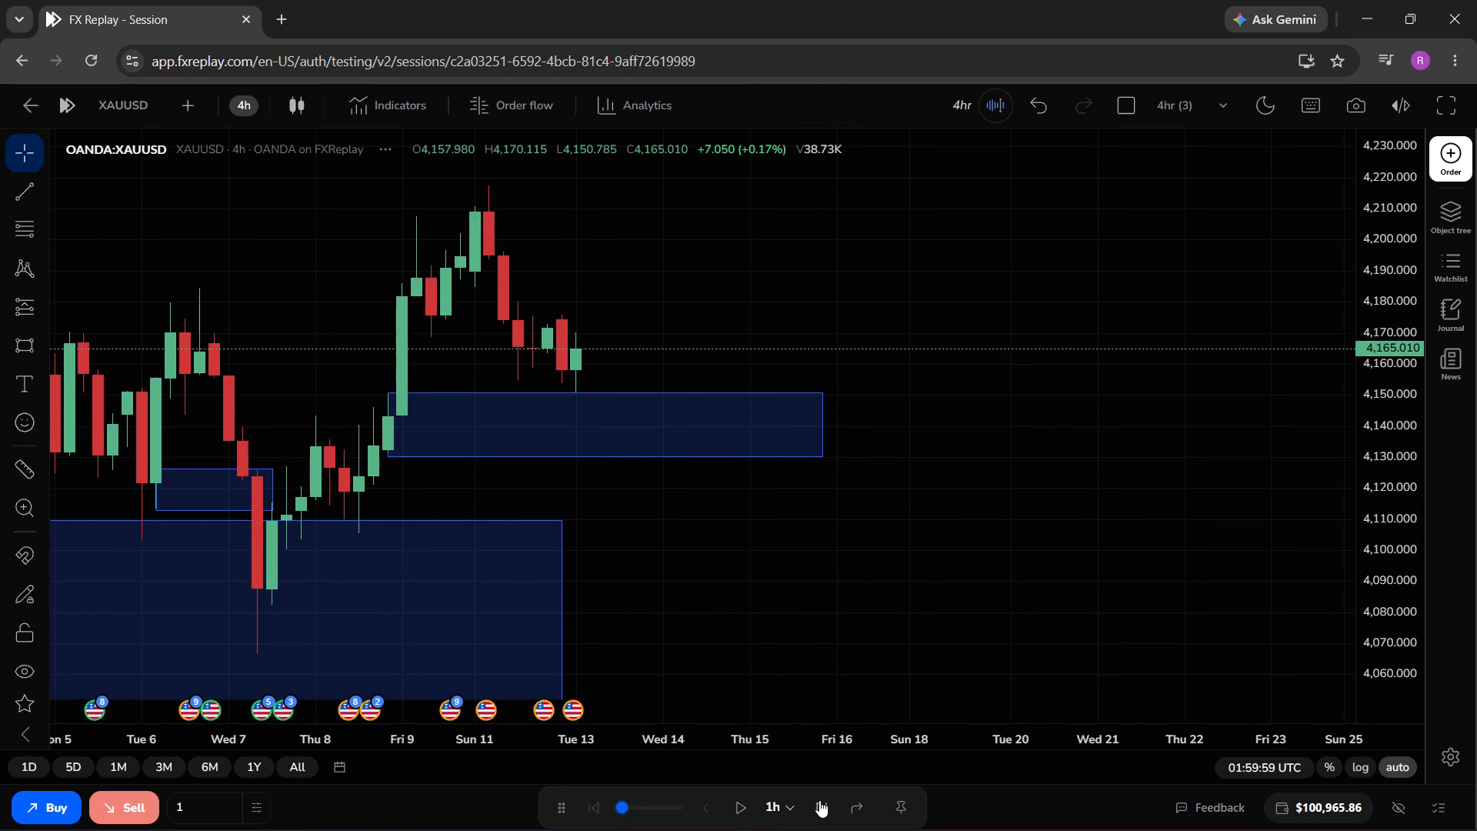
Switch the chart to the 15-minute timeframe and advance the replay in 1-hour steps to 04:59:59 UTC on 13 October.
click(244, 98)
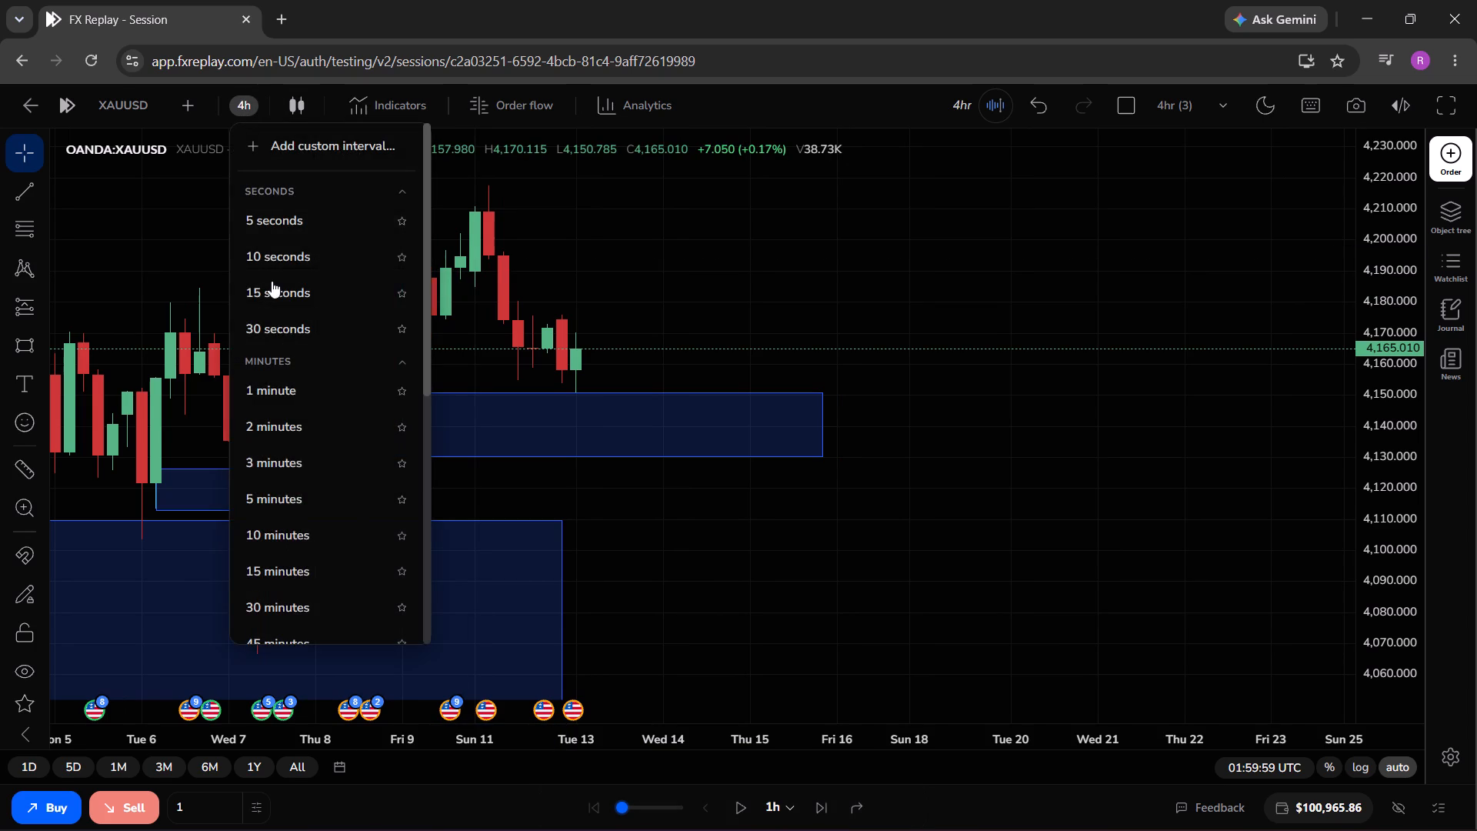
click(290, 569)
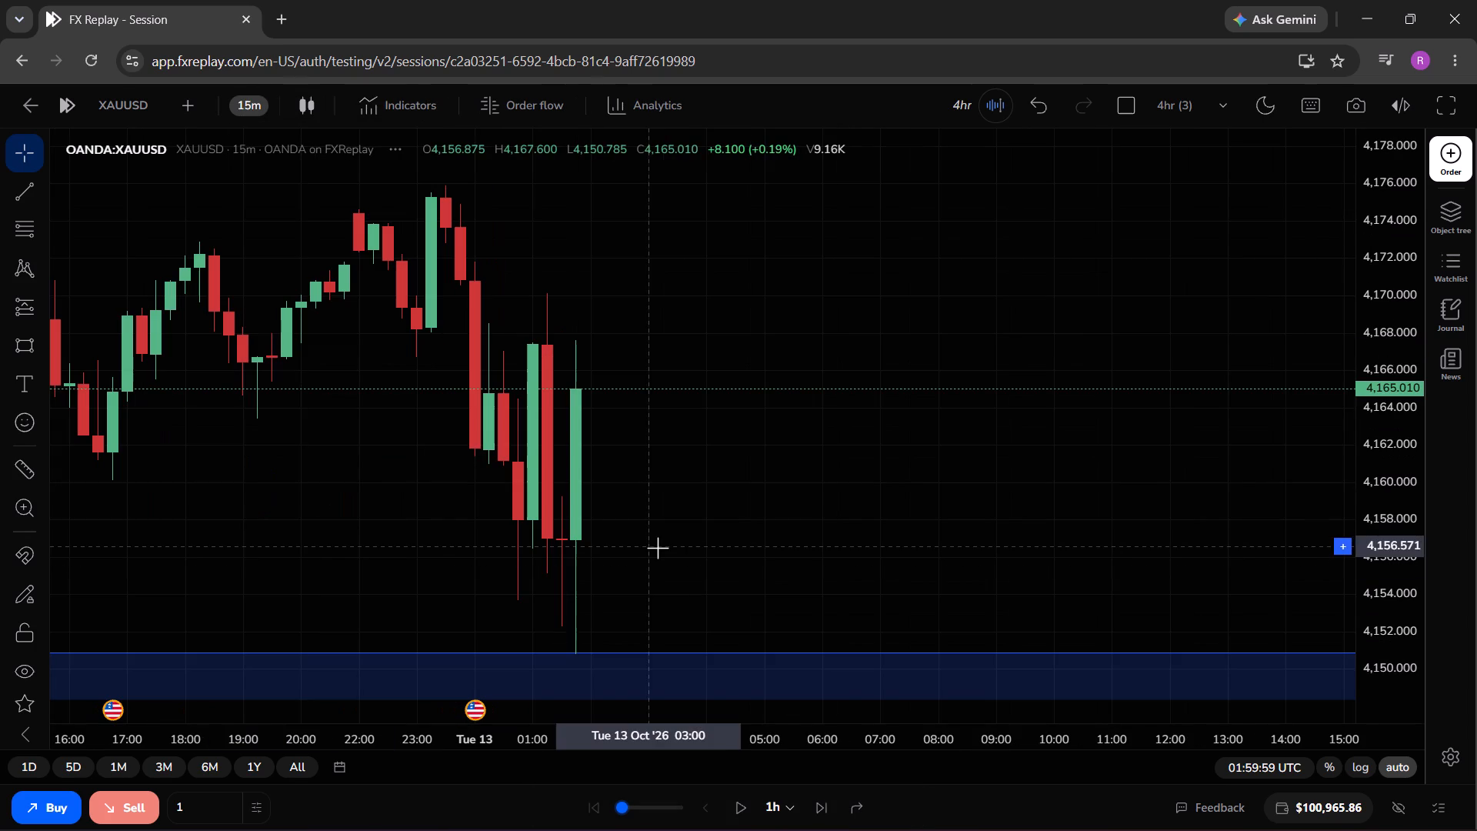
click(820, 803)
click(820, 803)
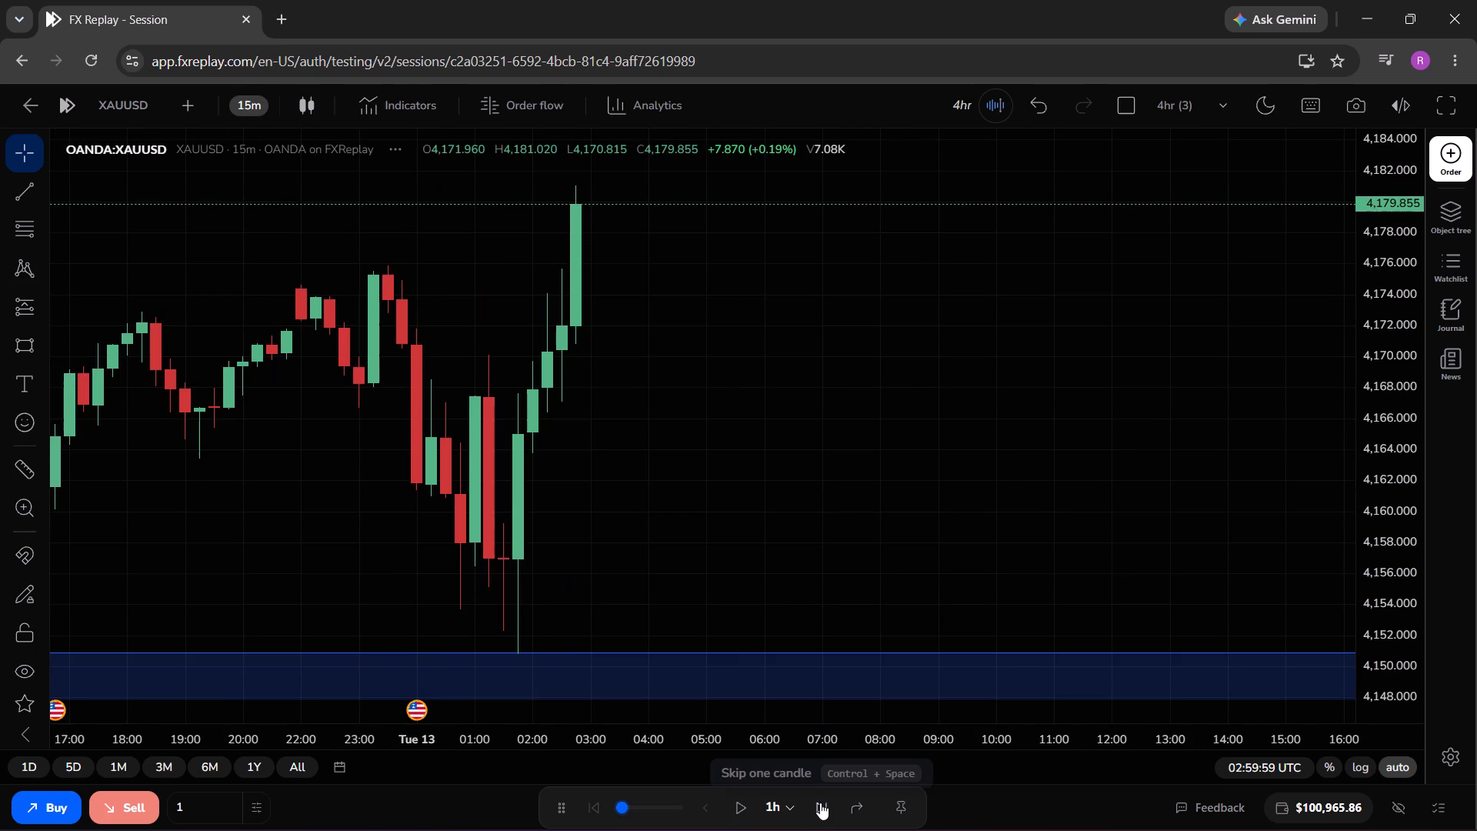
click(820, 803)
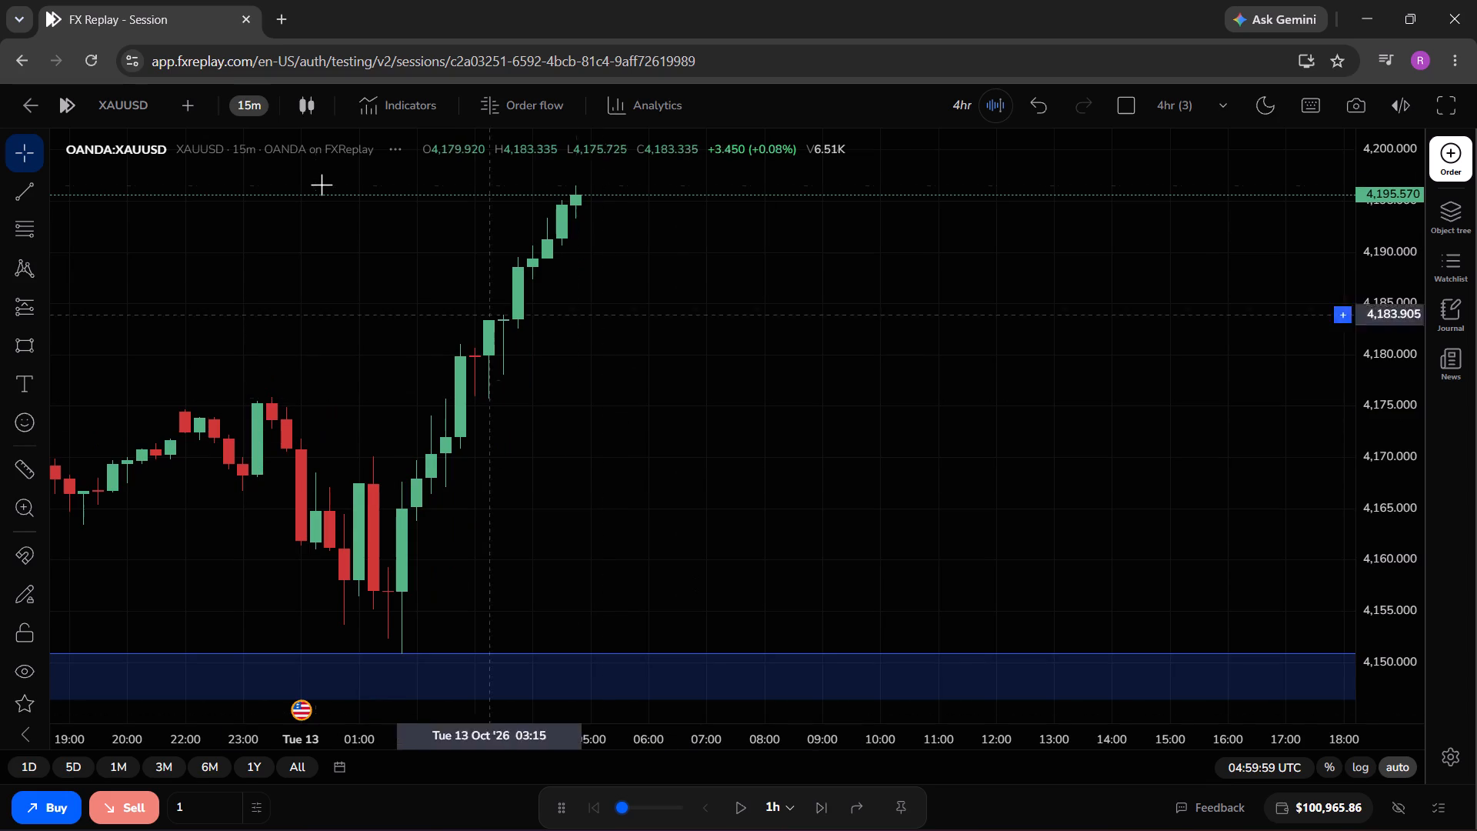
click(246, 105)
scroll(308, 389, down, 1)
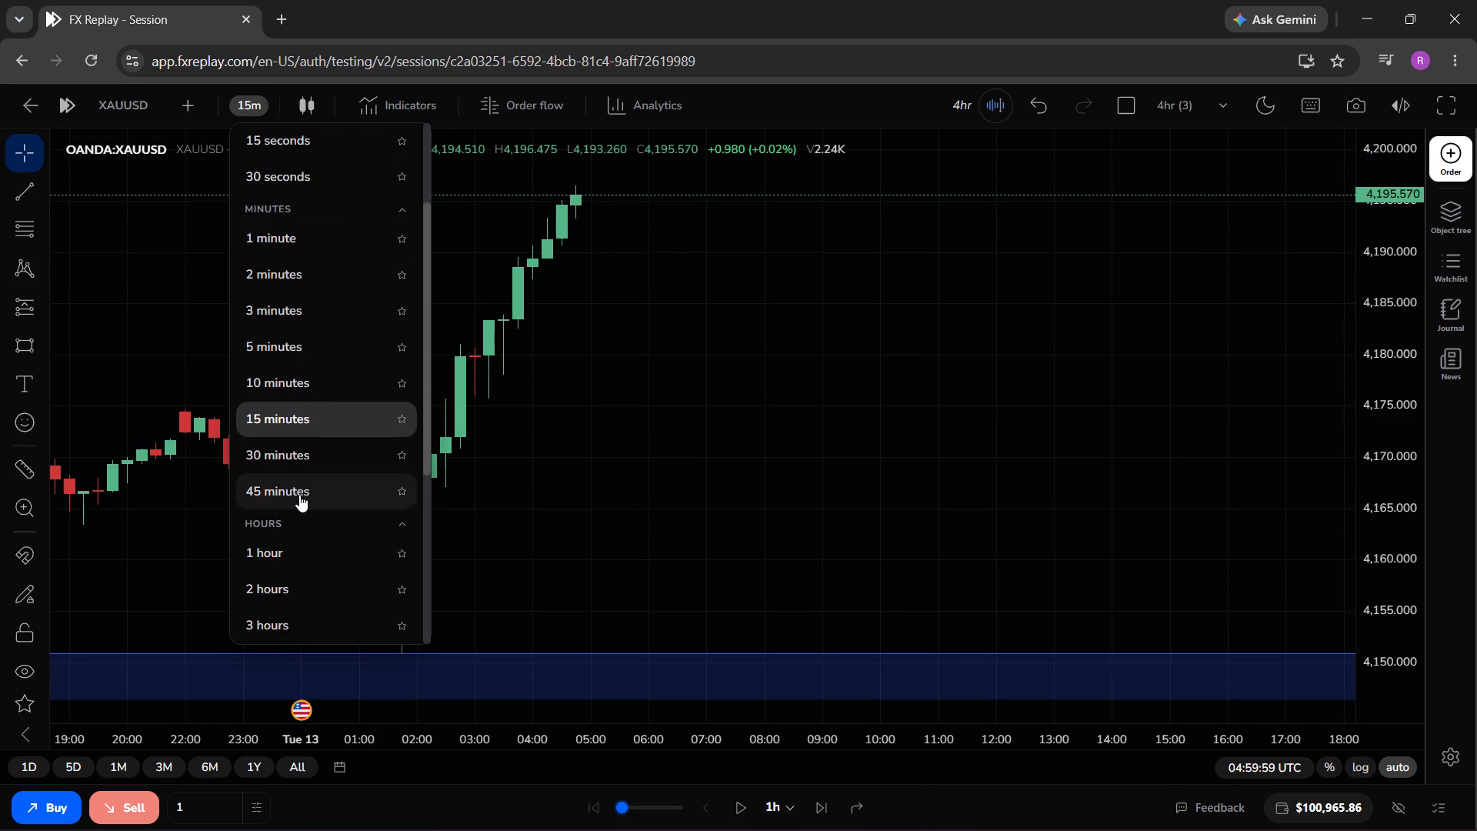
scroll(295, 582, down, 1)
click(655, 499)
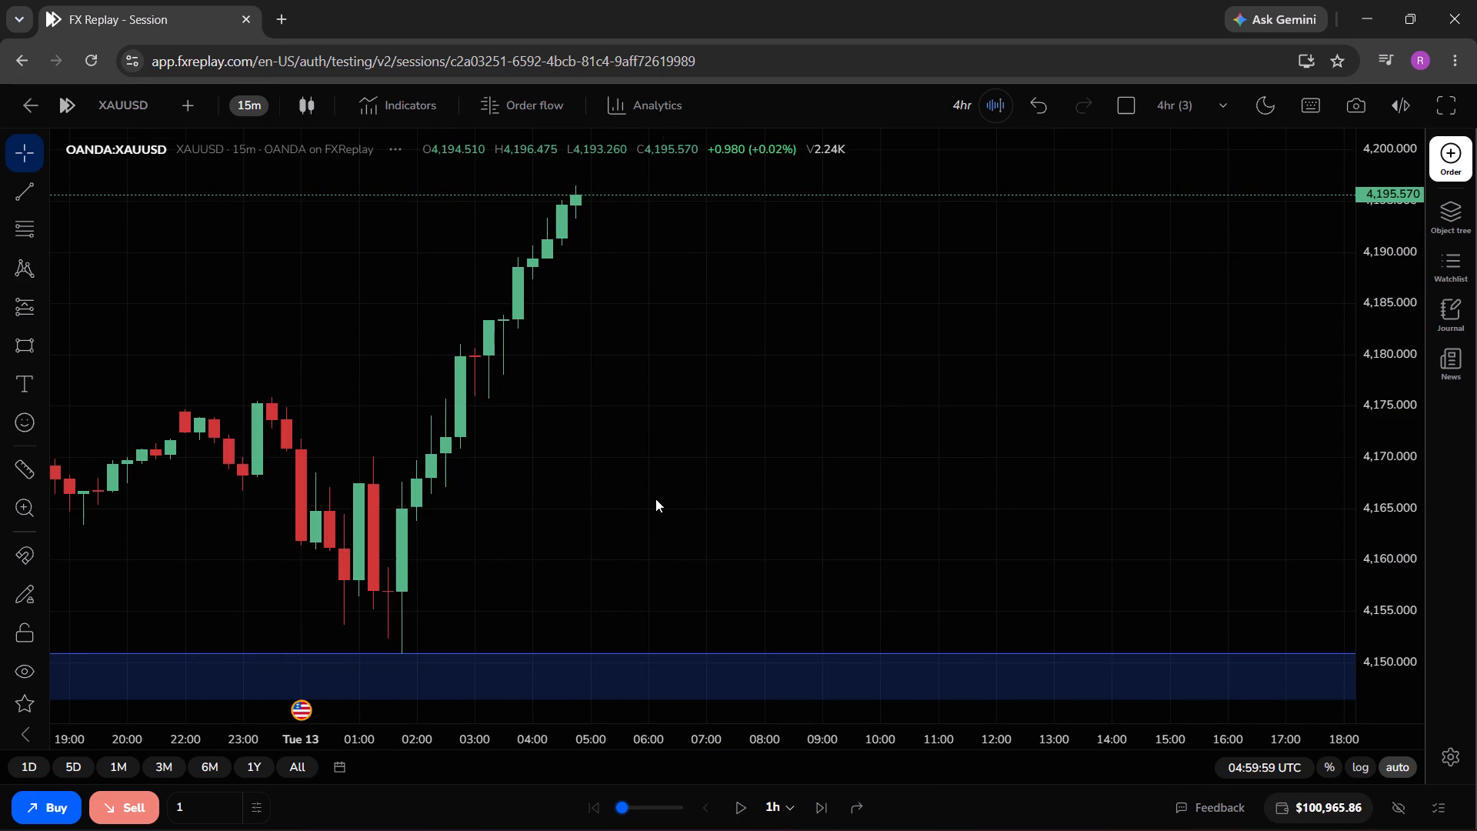
Advance the replay in 1-hour steps to 06:59:59 UTC on 13 October.
click(822, 803)
click(822, 803)
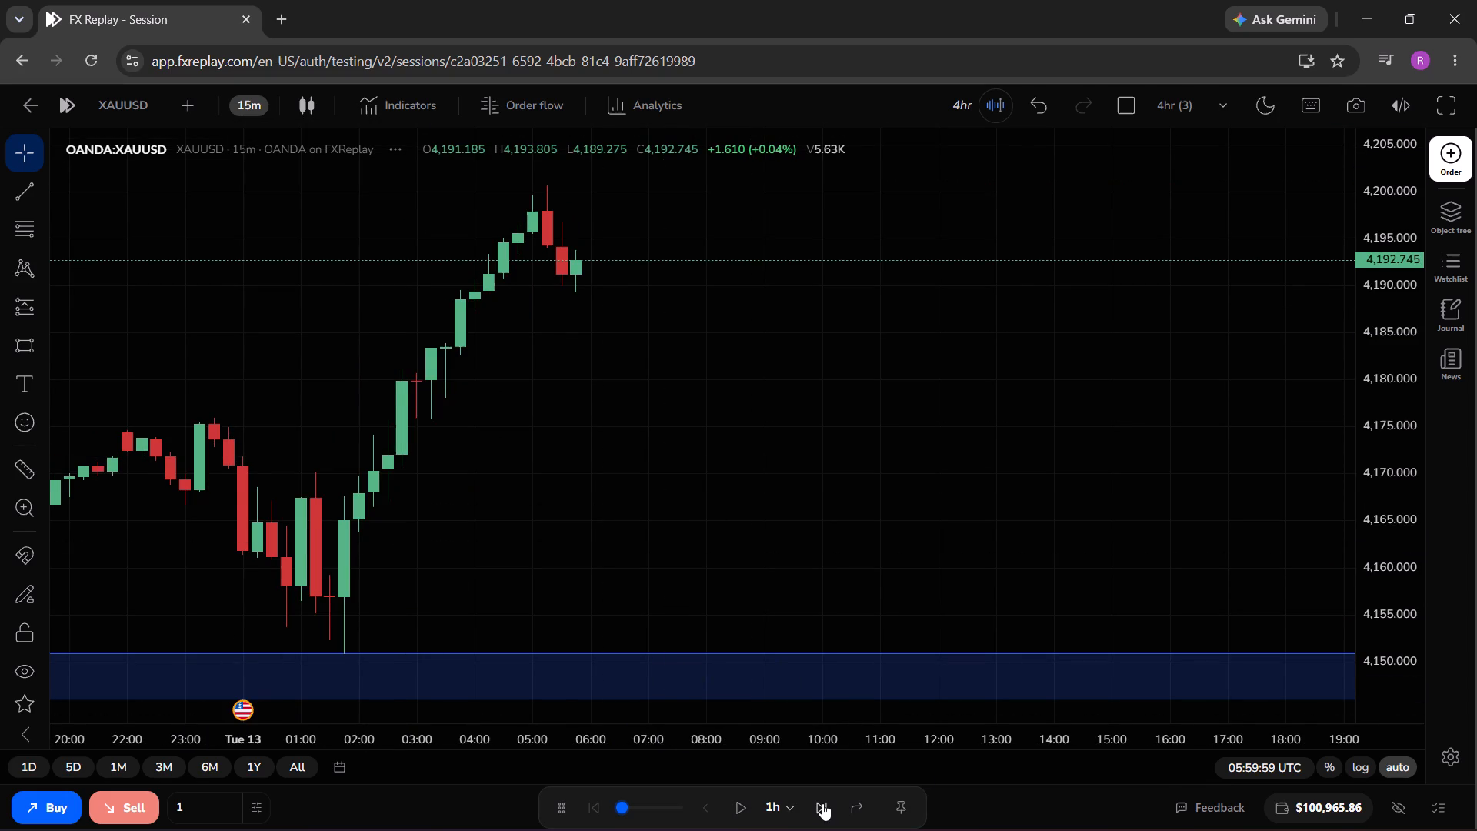
Switch the chart to the 4-hour timeframe and advance the replay in 1-hour steps to 11:59:59 UTC on 13 October.
click(253, 106)
scroll(270, 241, down, 1)
scroll(302, 574, down, 1)
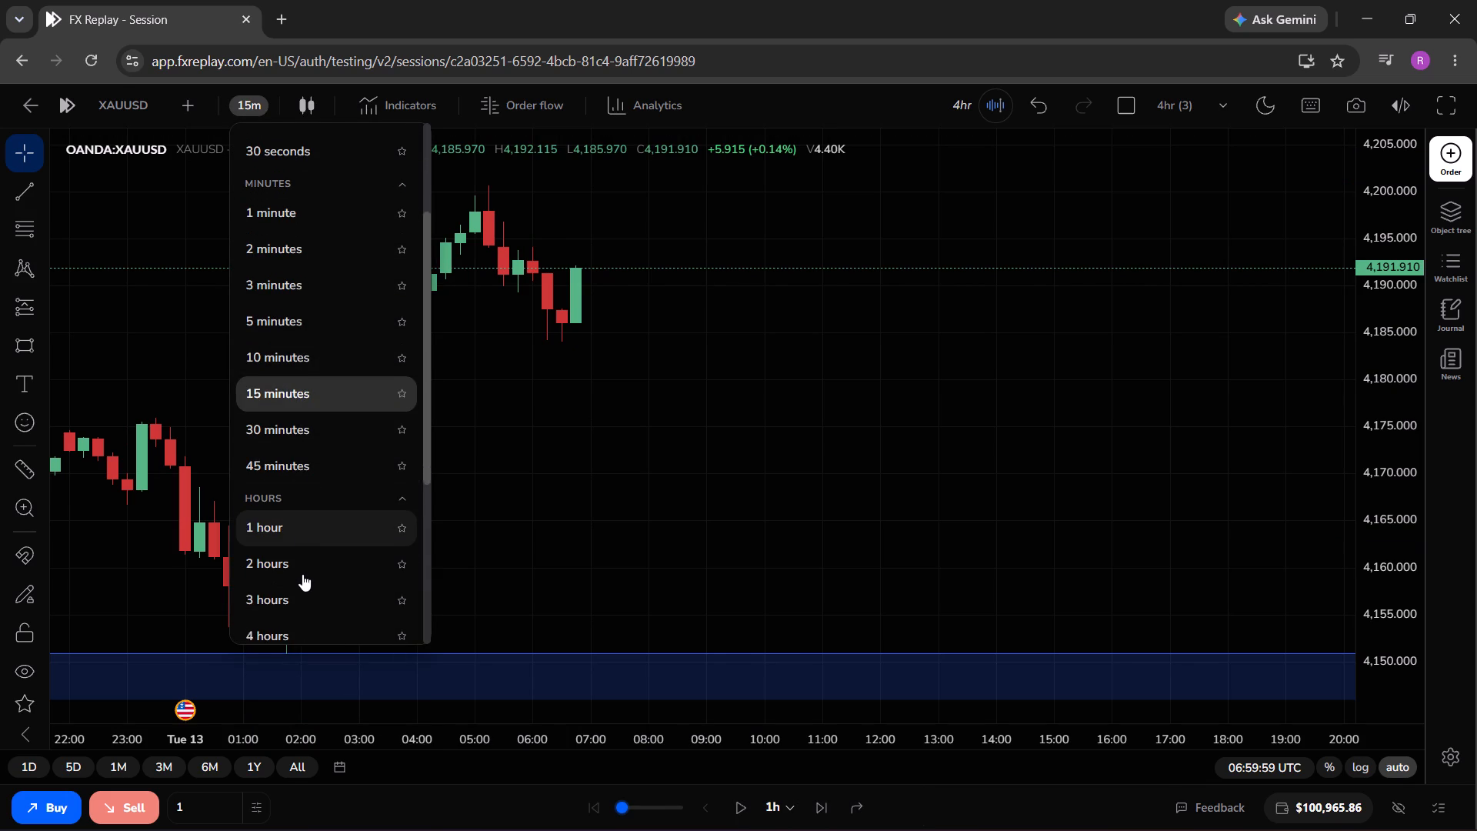
scroll(302, 574, down, 1)
click(298, 599)
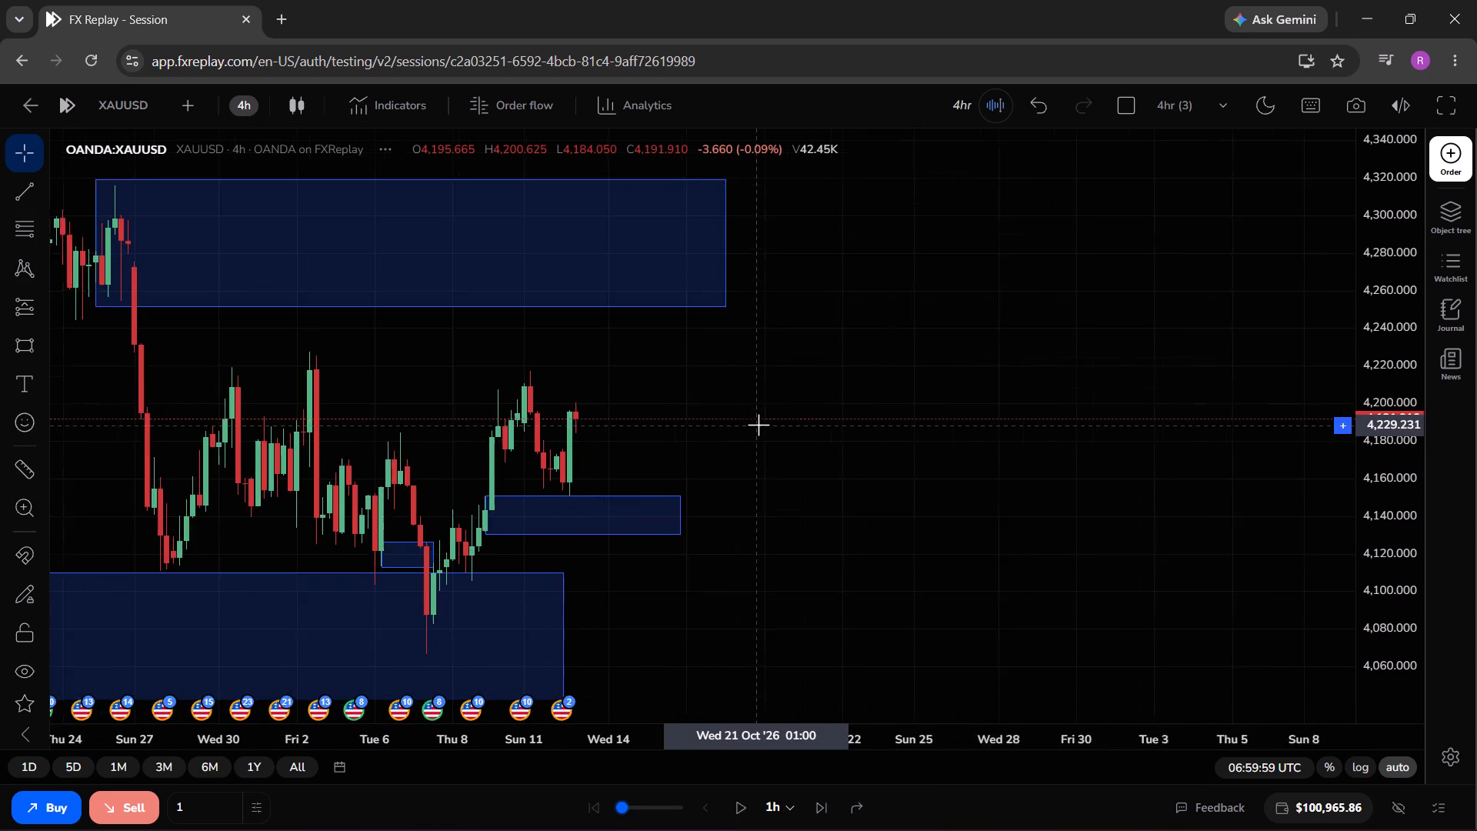
drag(759, 425, 840, 405)
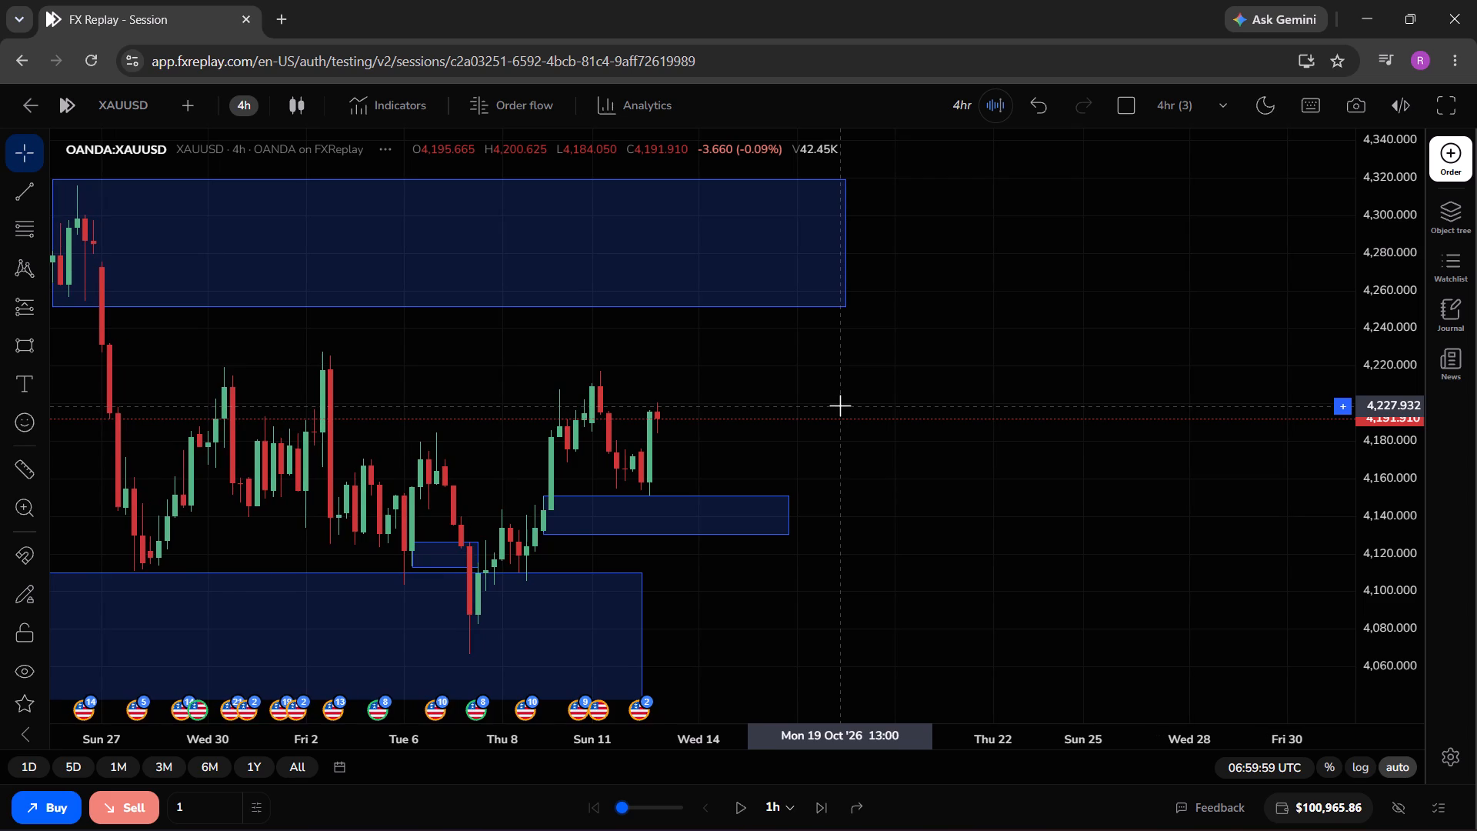
drag(840, 405, 871, 401)
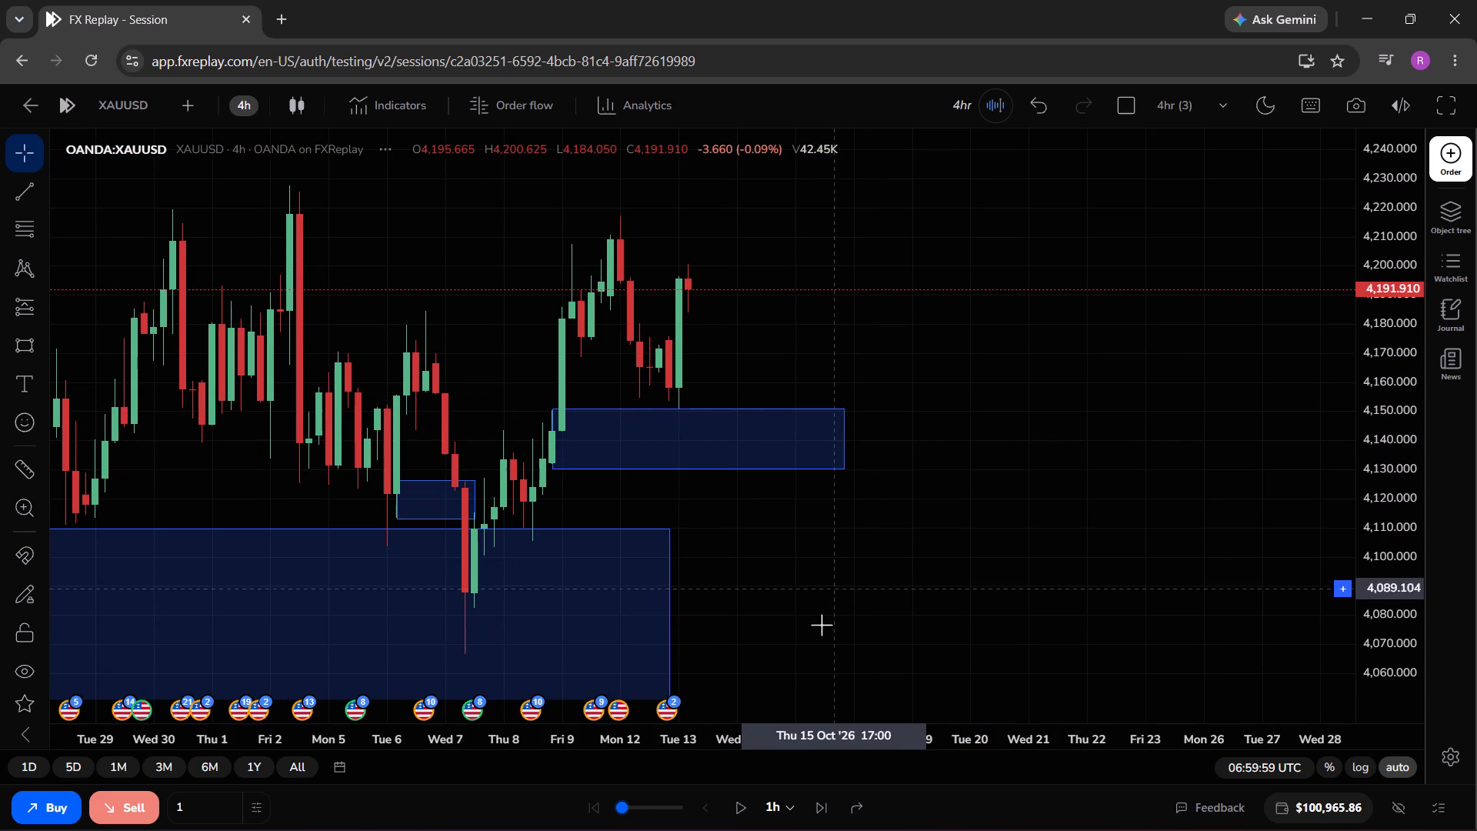
click(818, 805)
triple_click(818, 805)
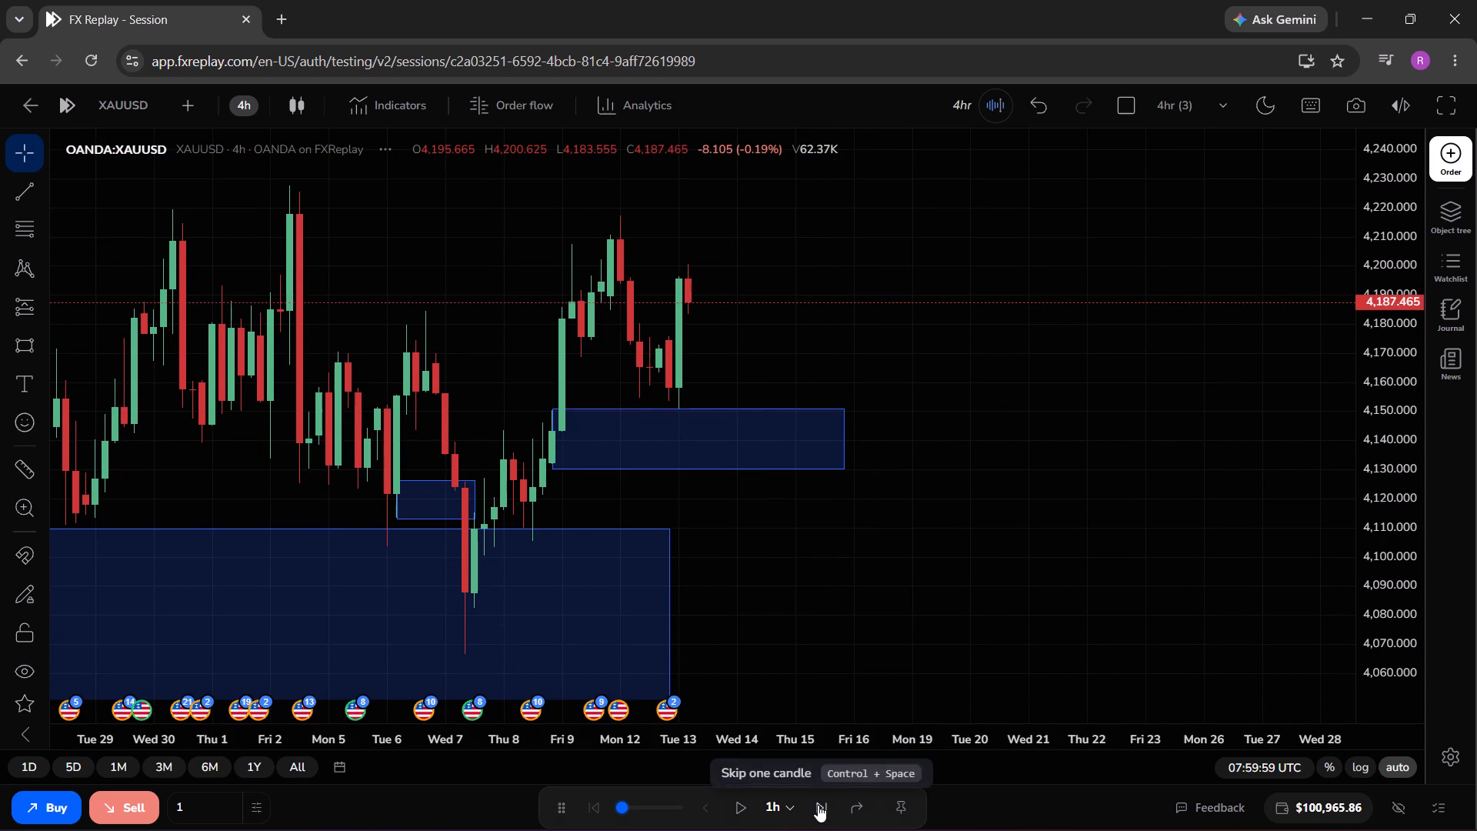
click(818, 805)
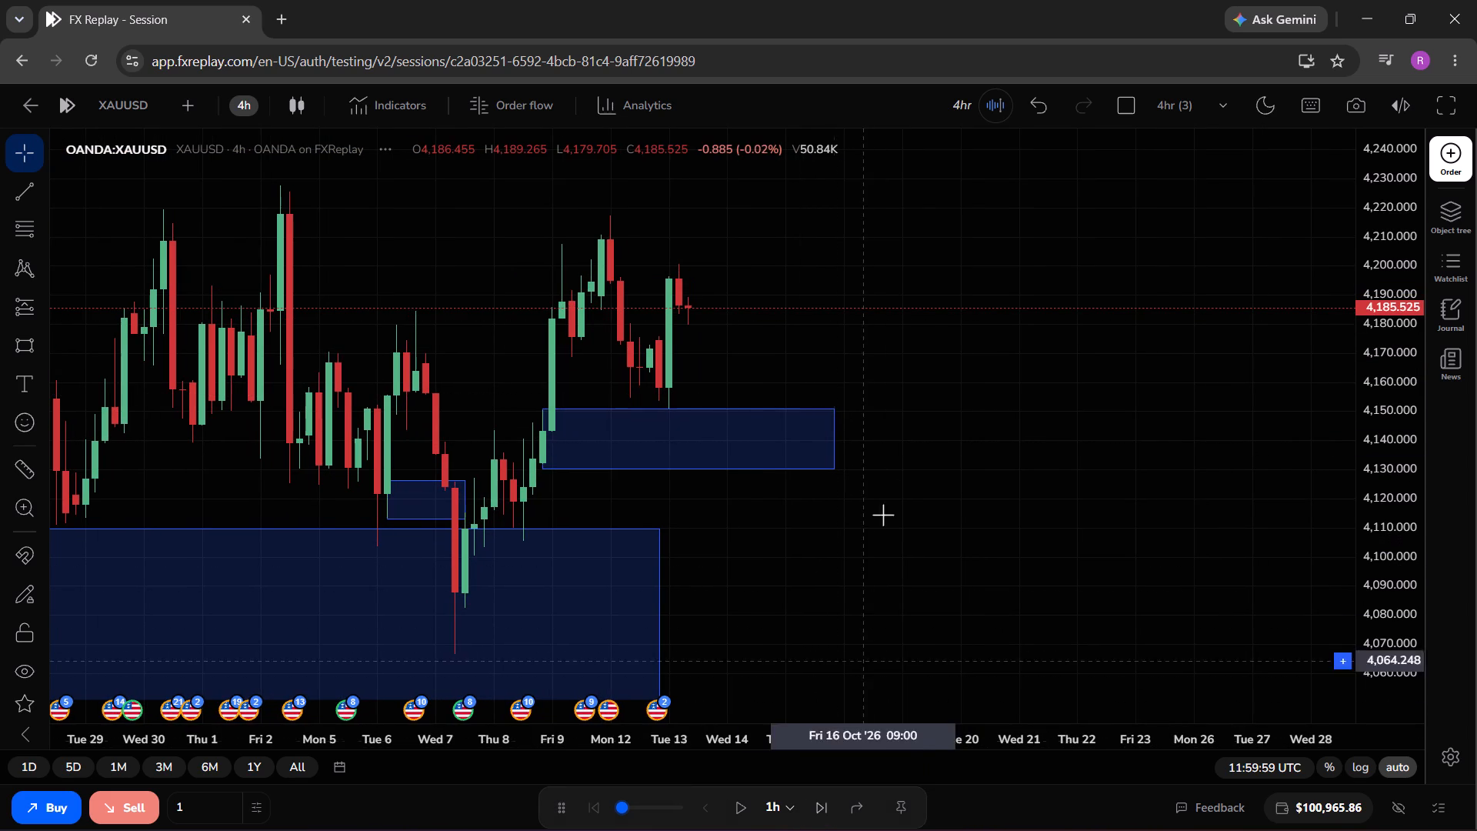
Draw a rectangle zone from about 4,219 to 4,193, starting at the bearish candle of the latest swing high and extending past the latest candle.
drag(937, 348, 755, 389)
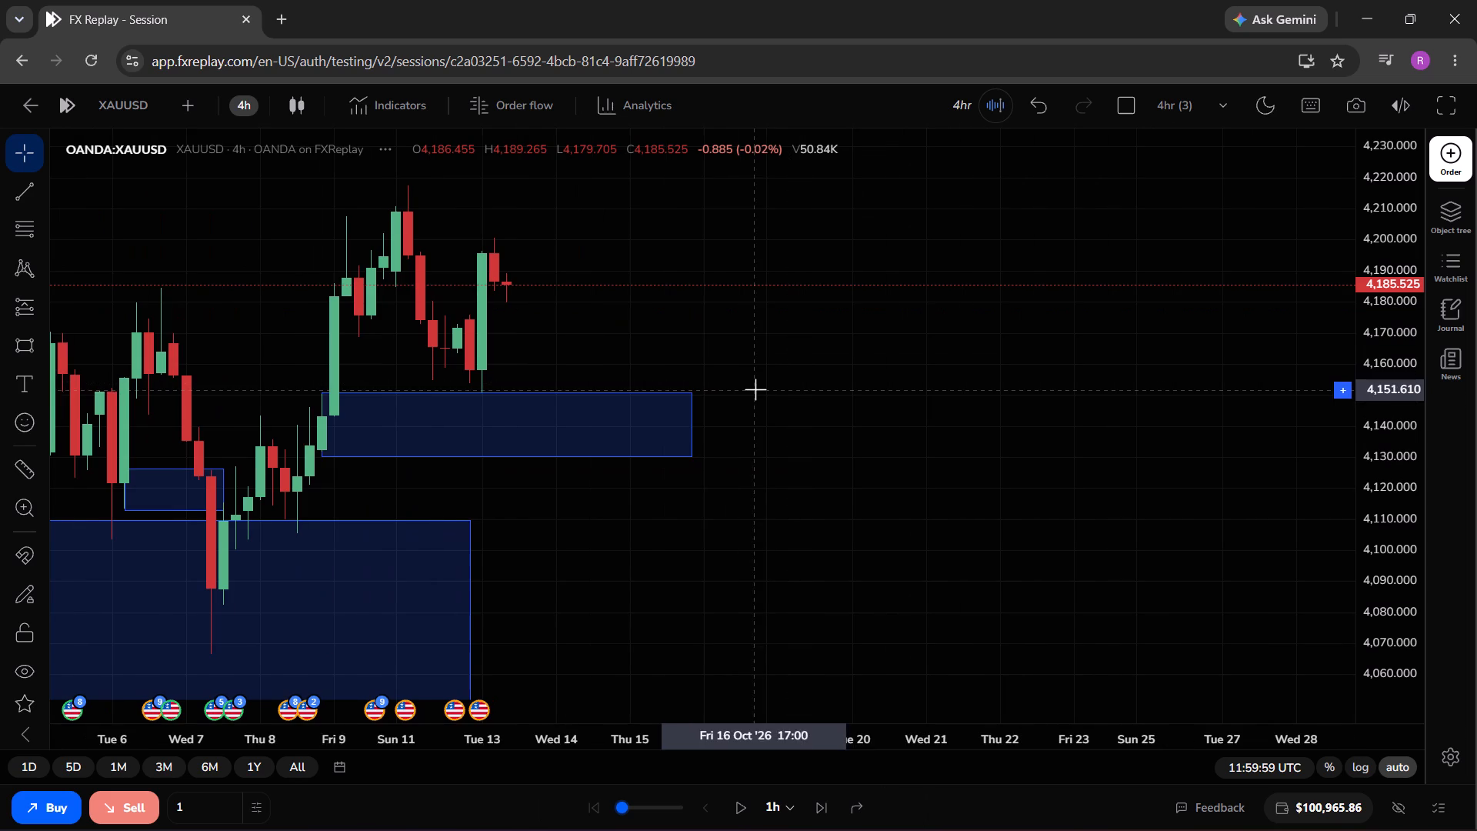
click(27, 344)
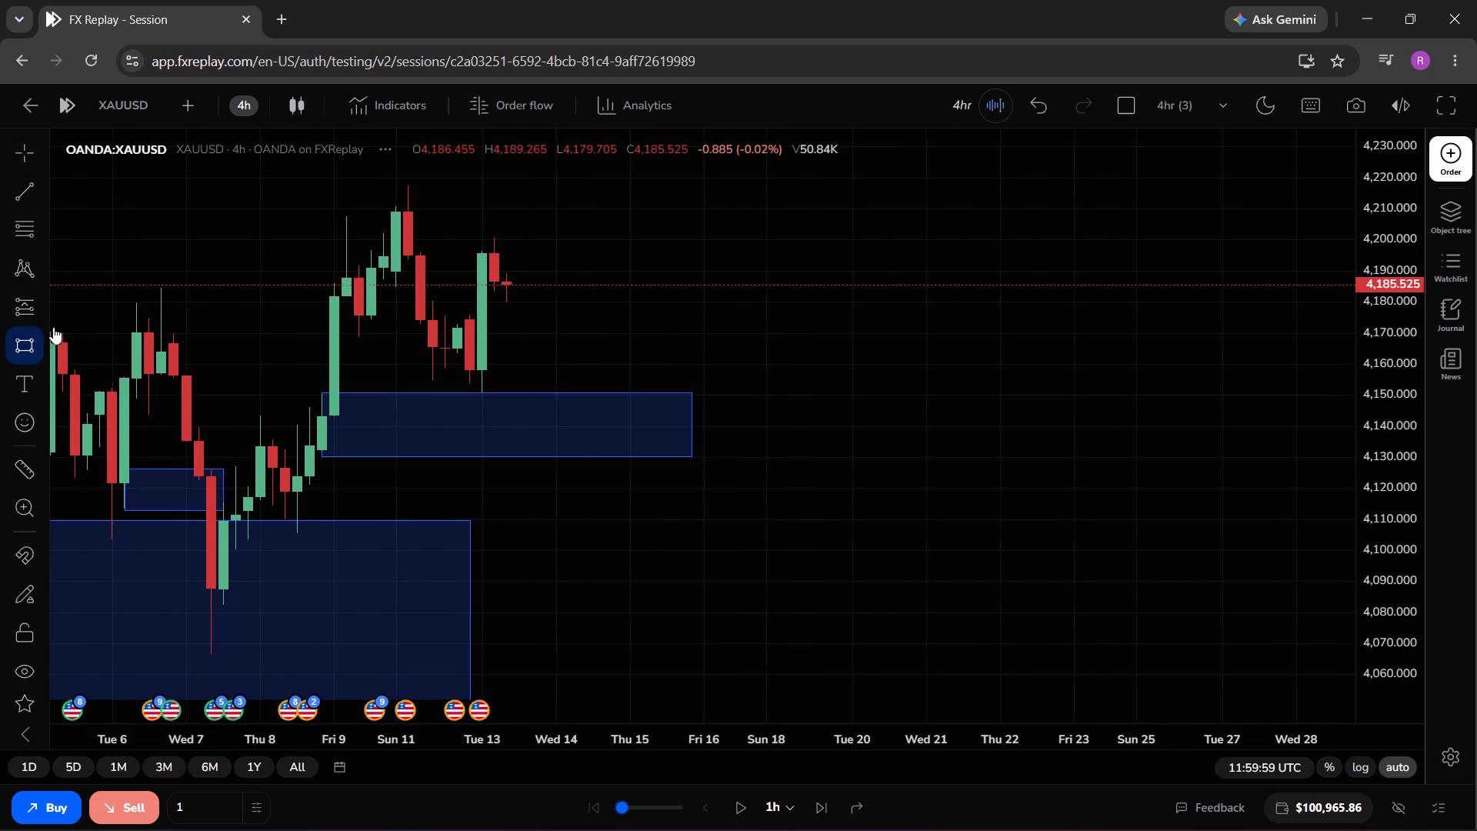
drag(411, 179, 789, 260)
click(789, 260)
click(867, 389)
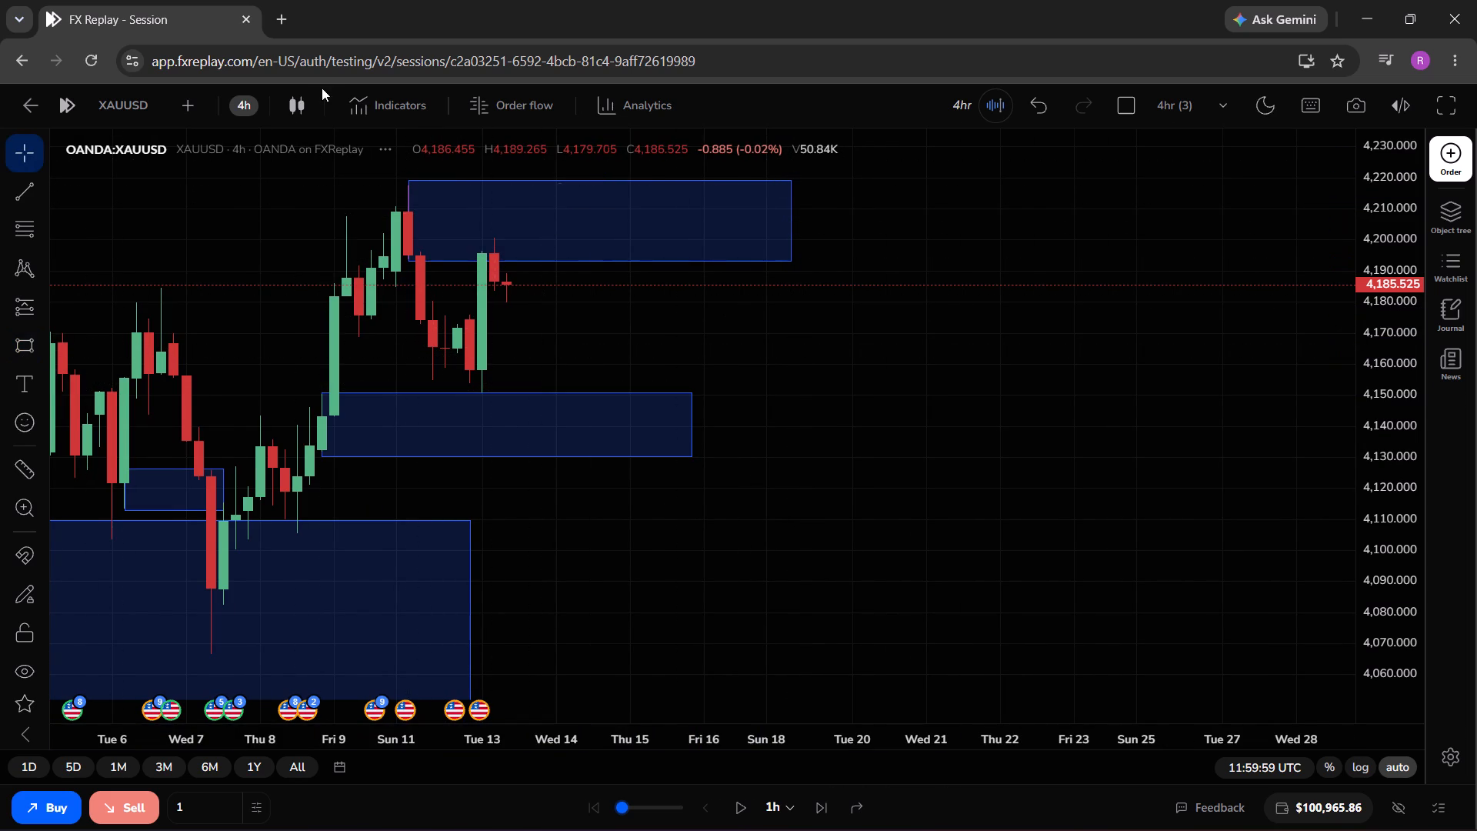
Switch the chart to the 15-minute timeframe and advance the replay by one hour to 12:59:59 UTC on 13 October.
click(238, 102)
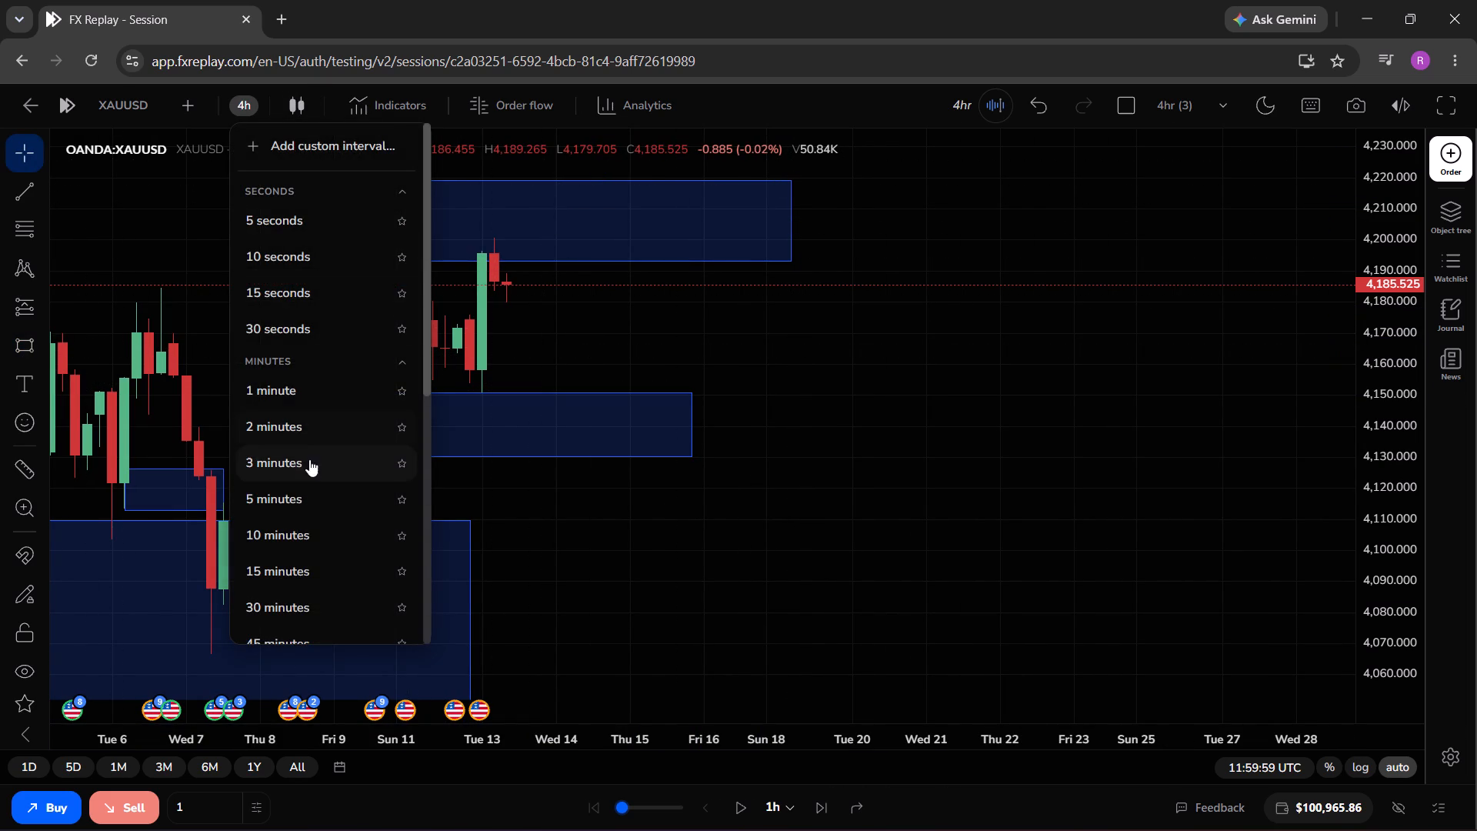
click(305, 571)
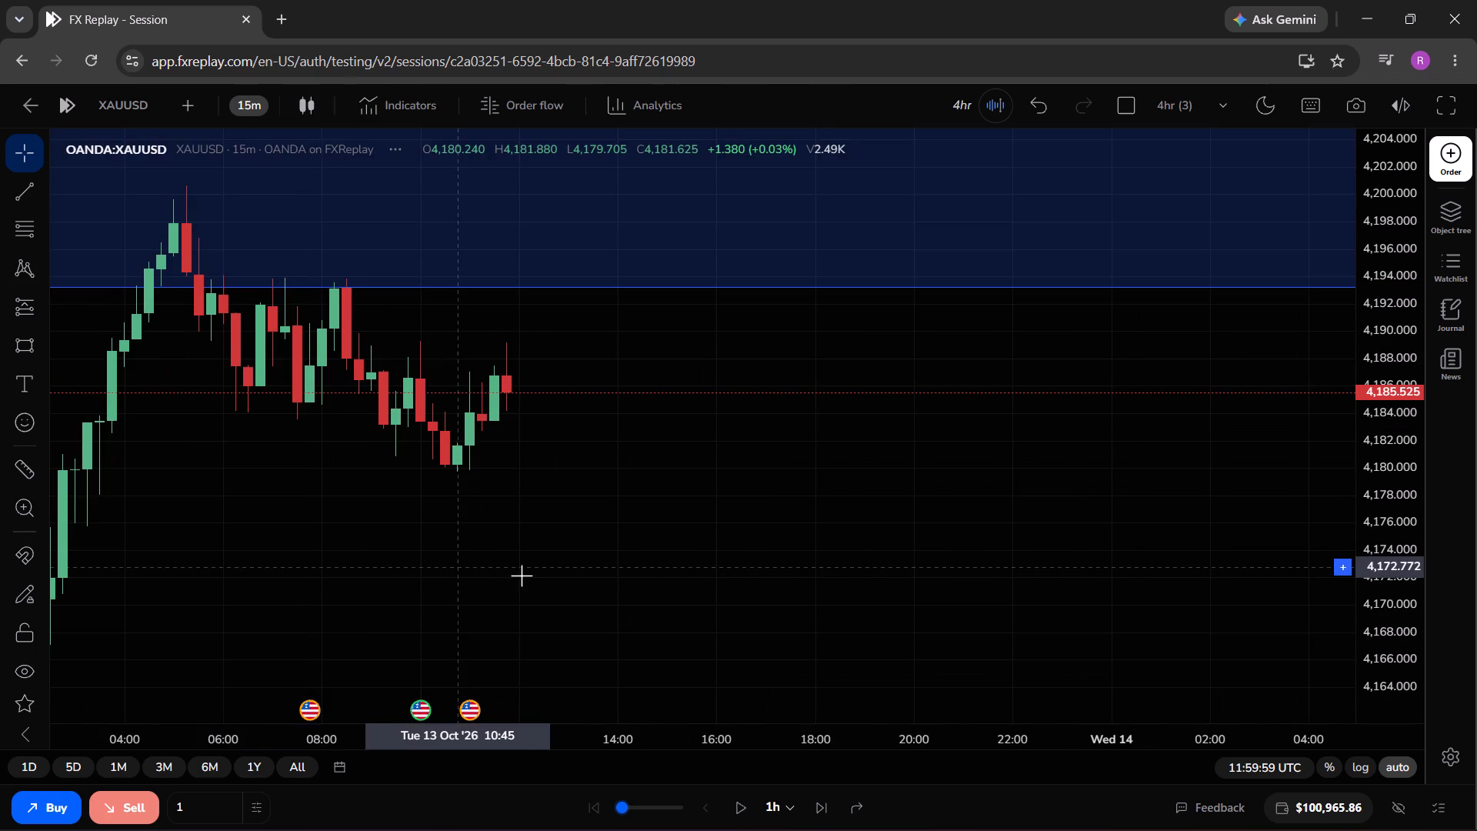
drag(522, 576, 602, 563)
drag(602, 563, 548, 572)
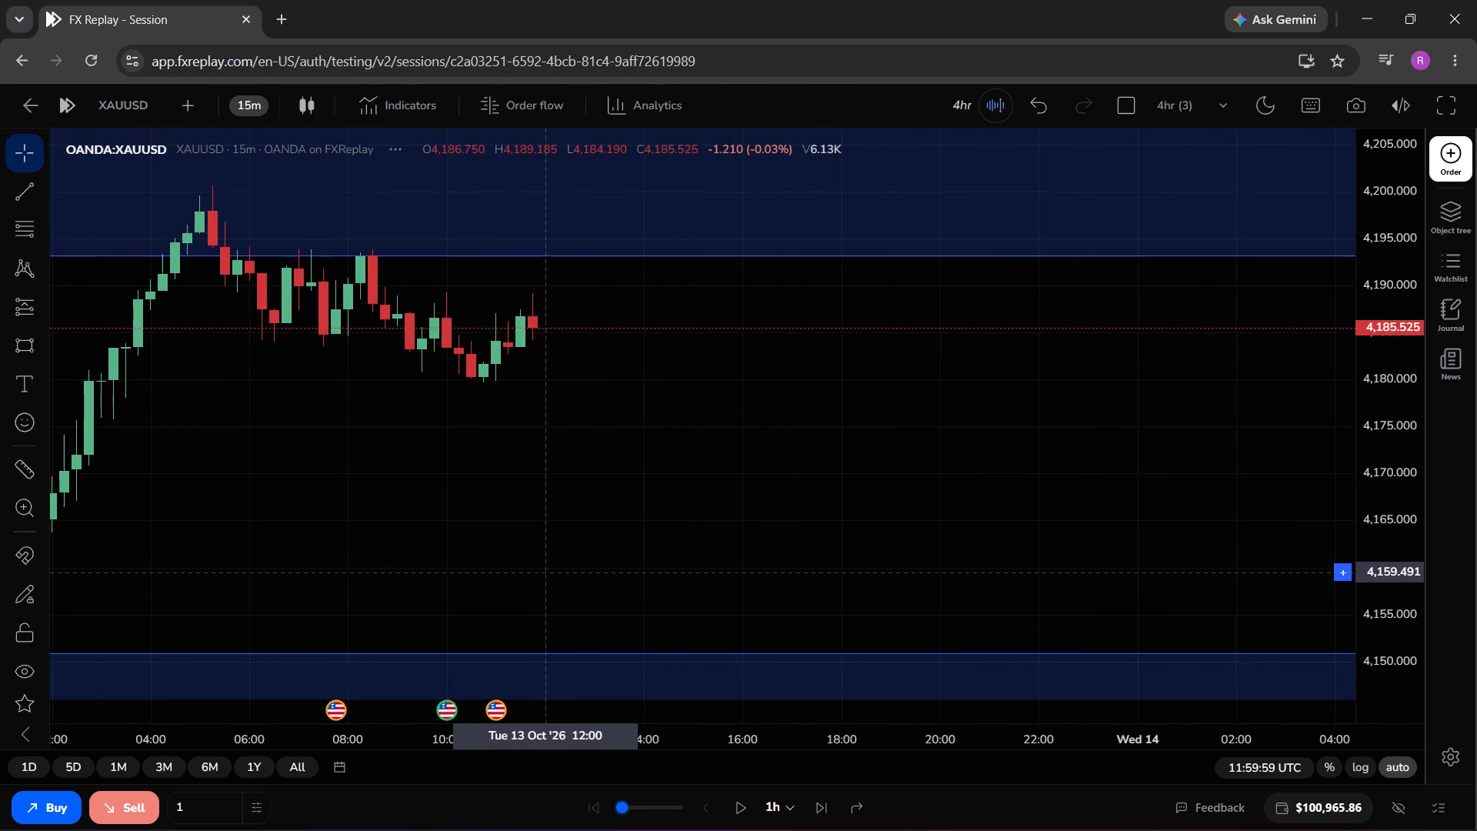
drag(548, 572, 504, 571)
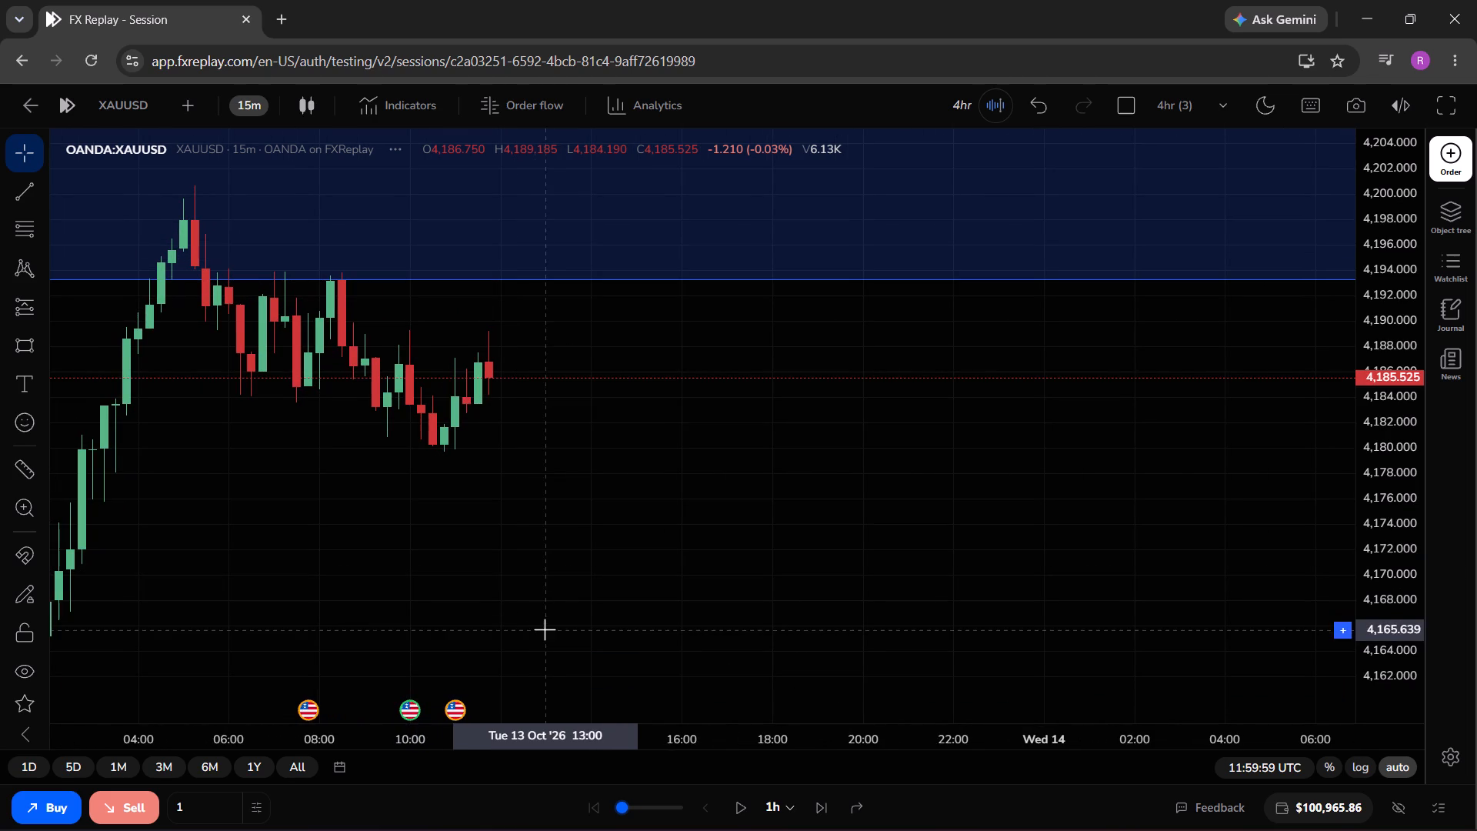
click(822, 810)
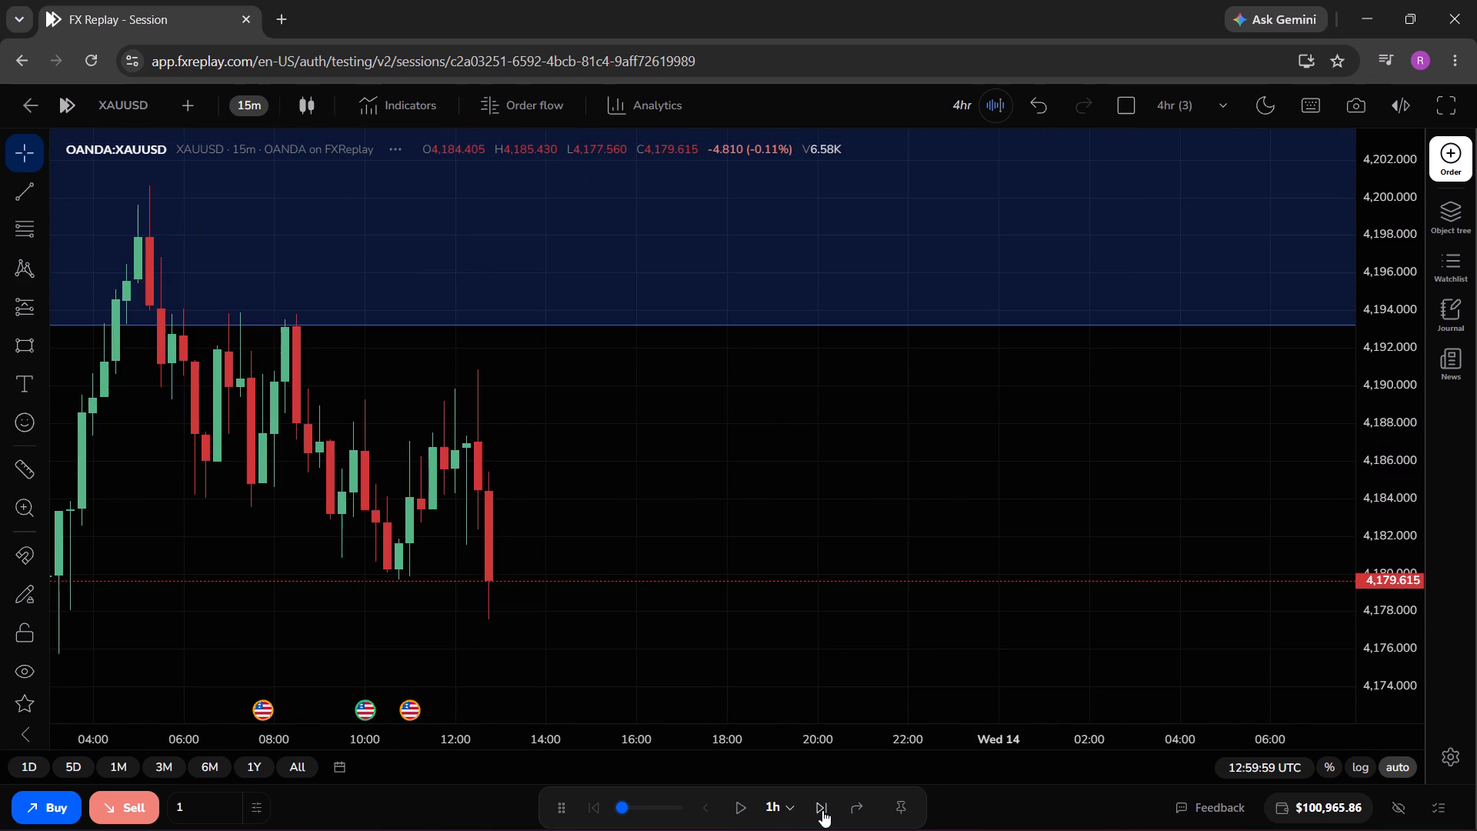
Switch to the 4-hour timeframe to check where price stands relative to the marked zones.
click(247, 108)
scroll(323, 419, down, 2)
scroll(304, 529, down, 1)
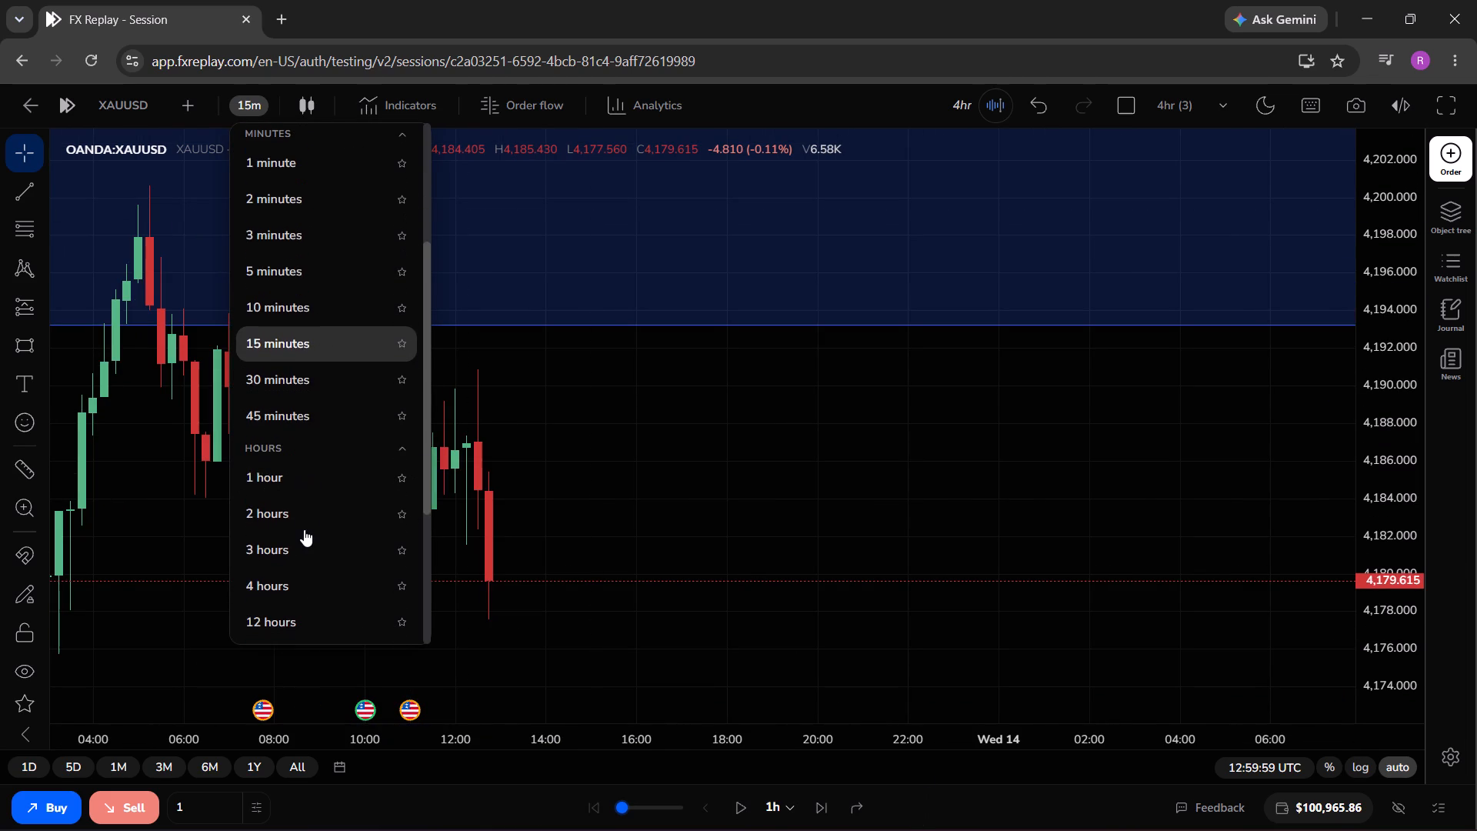
click(294, 584)
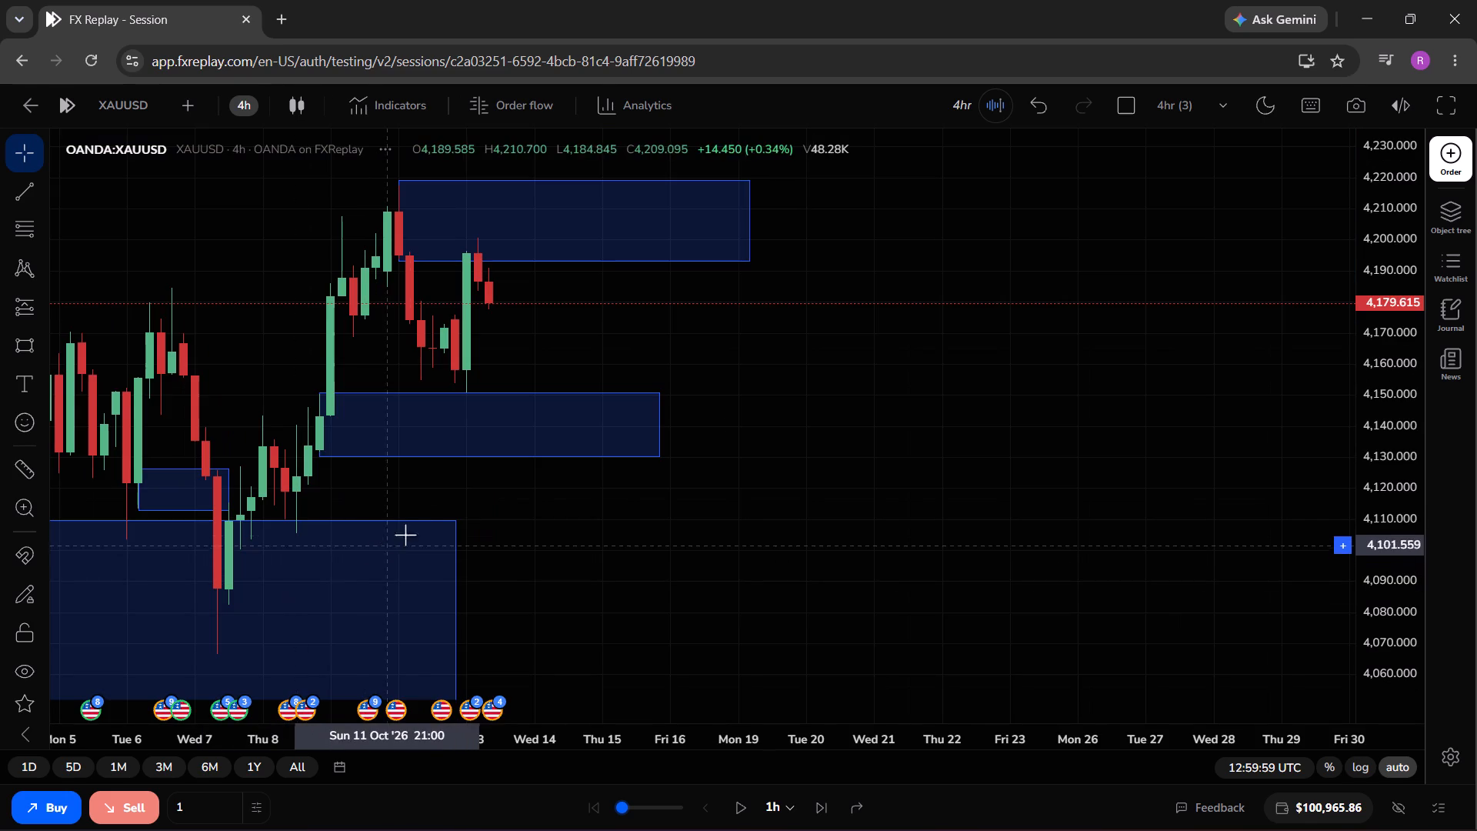
Return to the 15-minute timeframe and advance the replay in 1-hour steps to 02:59:59 UTC on 14 October.
click(258, 108)
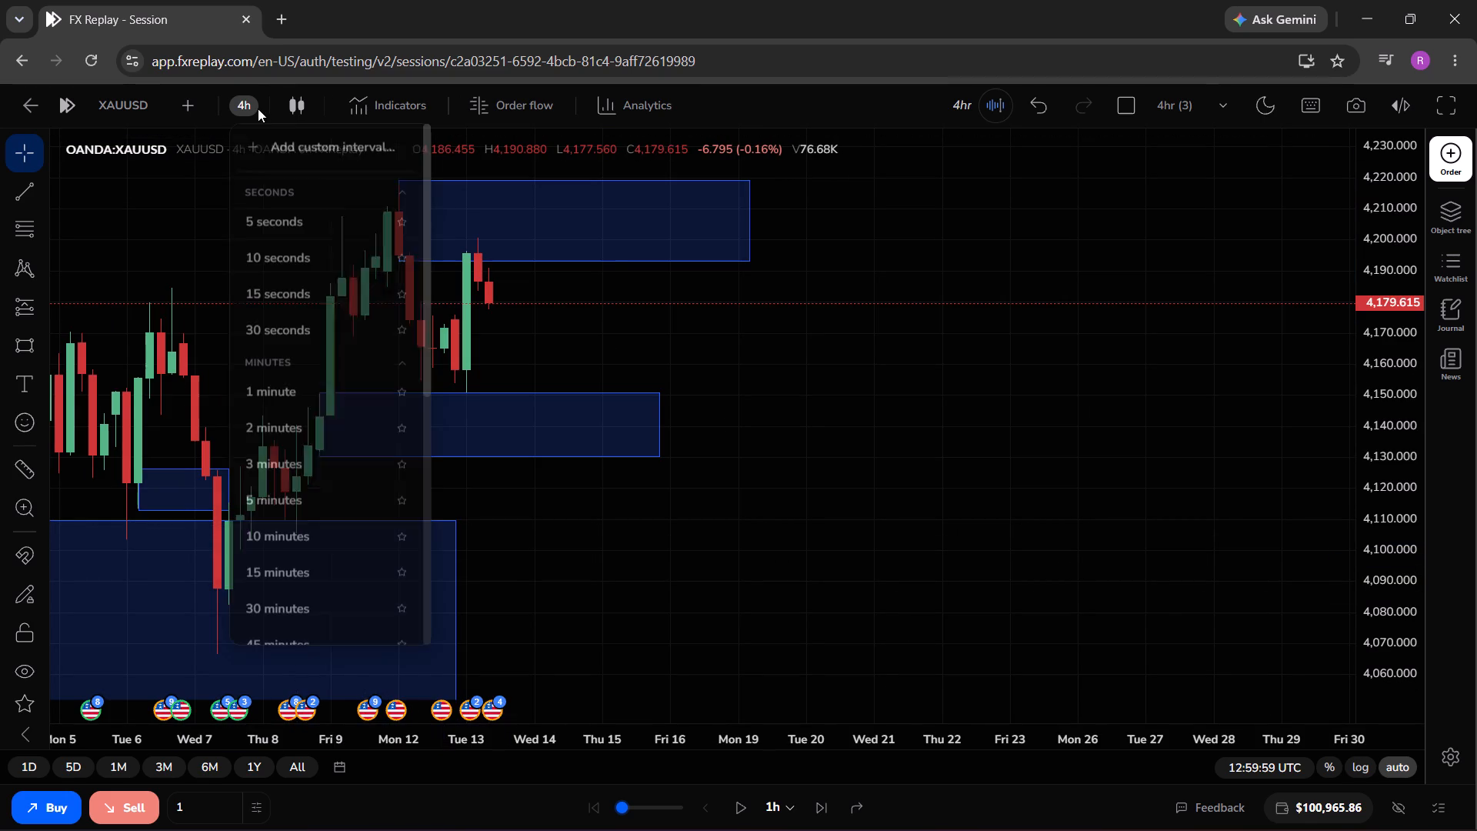
click(289, 572)
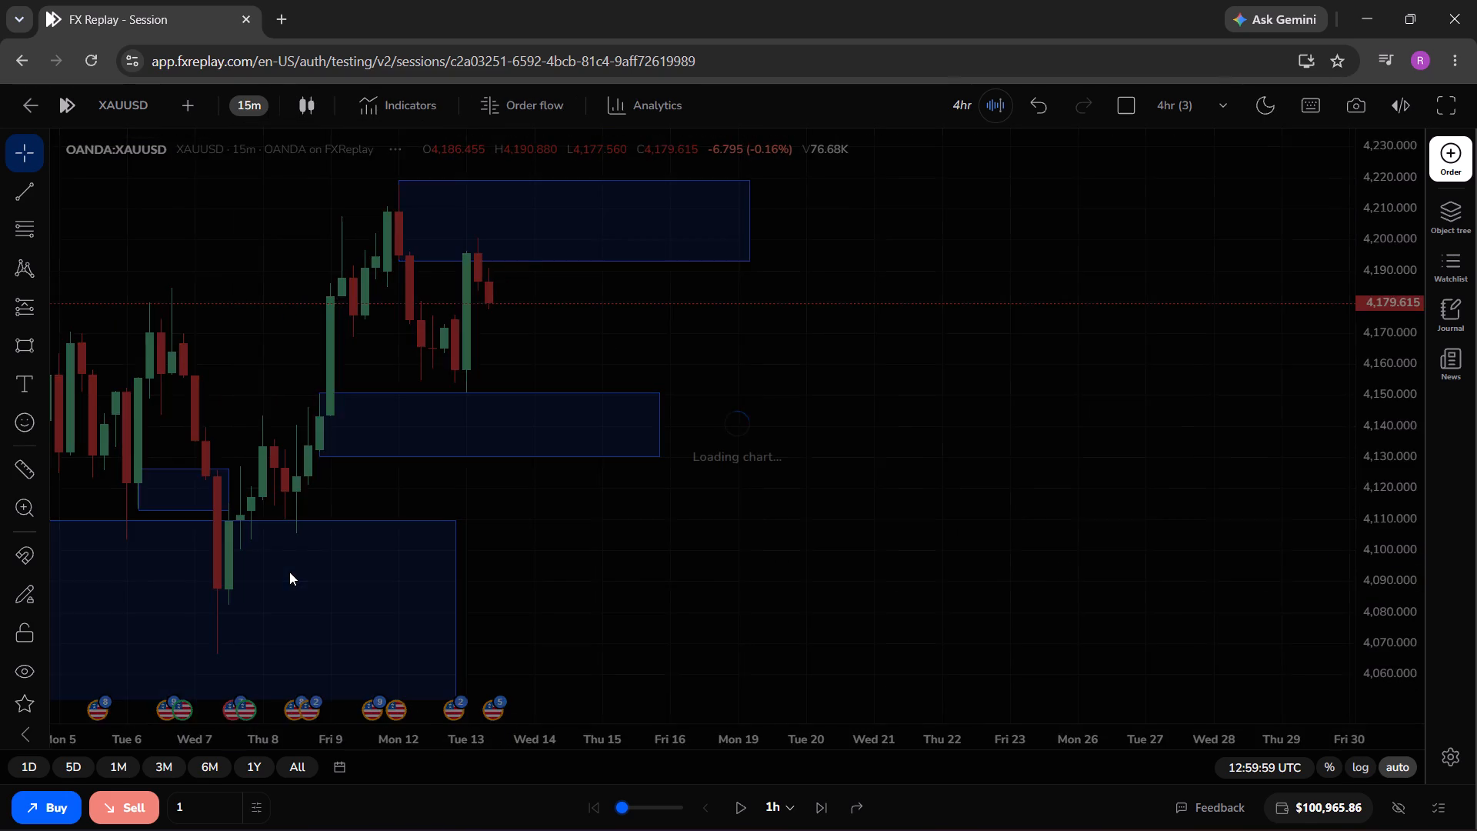
drag(652, 440, 863, 380)
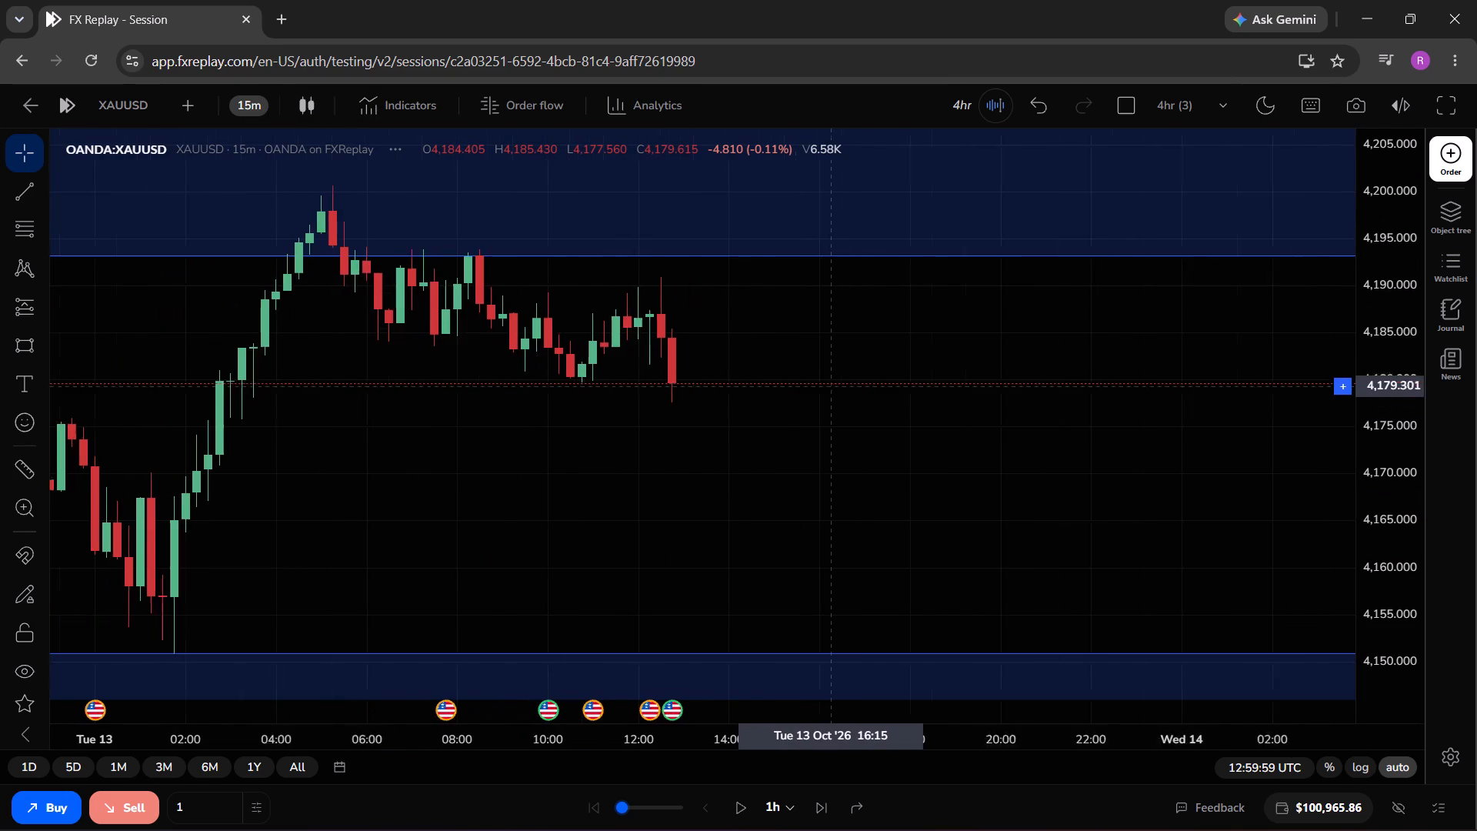
drag(863, 380, 867, 379)
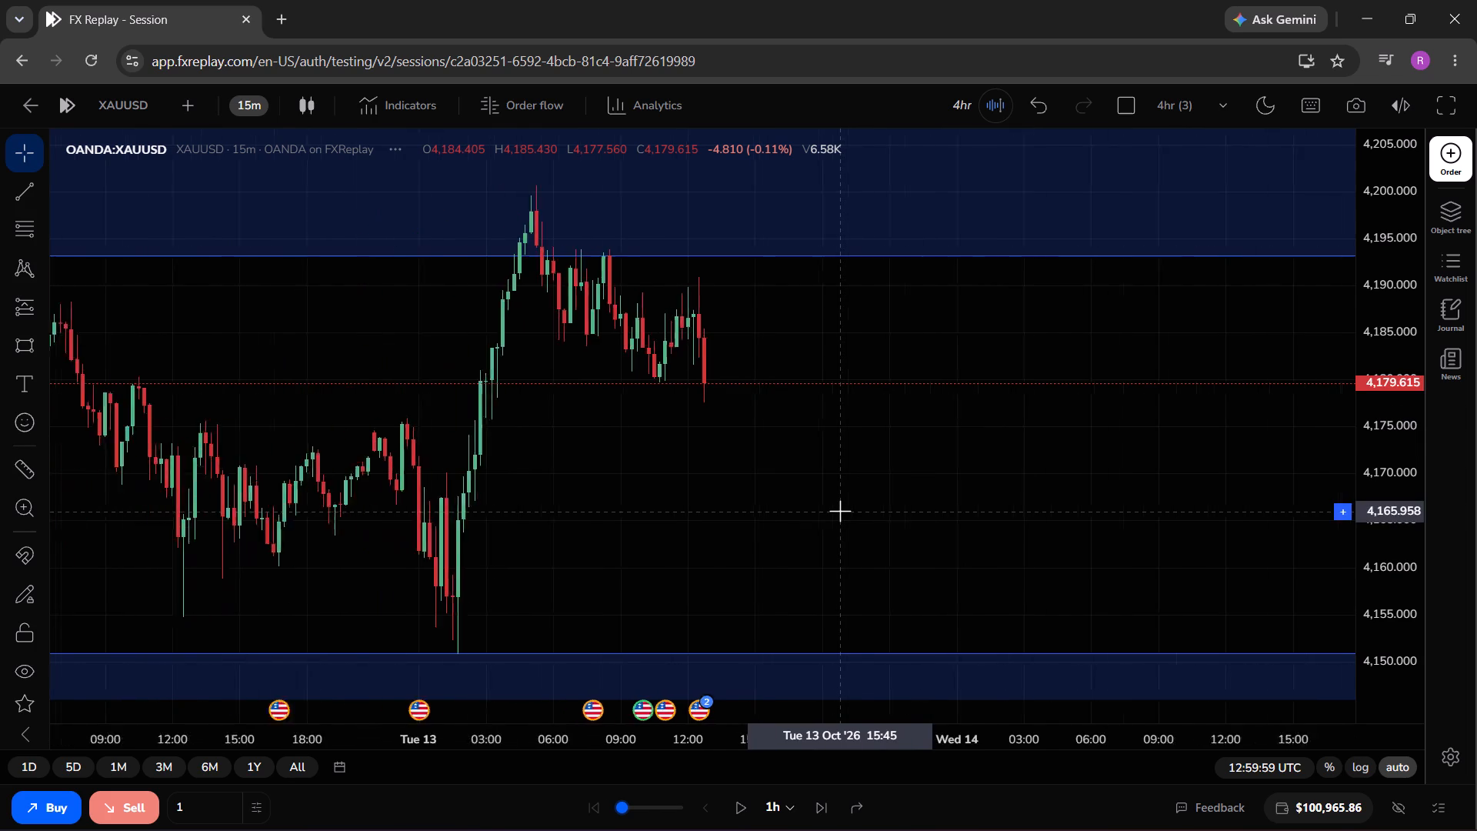
click(816, 805)
click(816, 805)
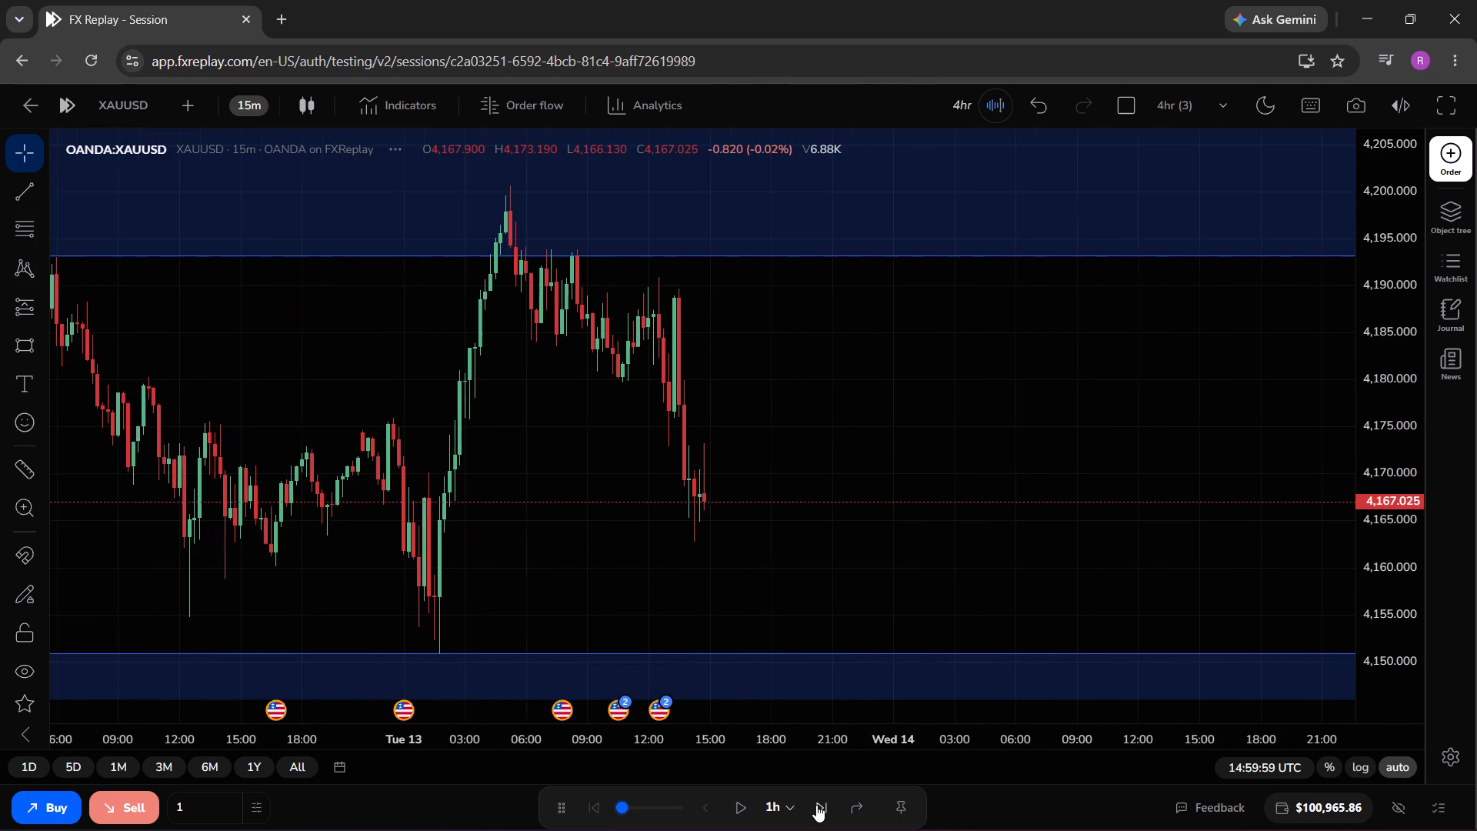
triple_click(816, 805)
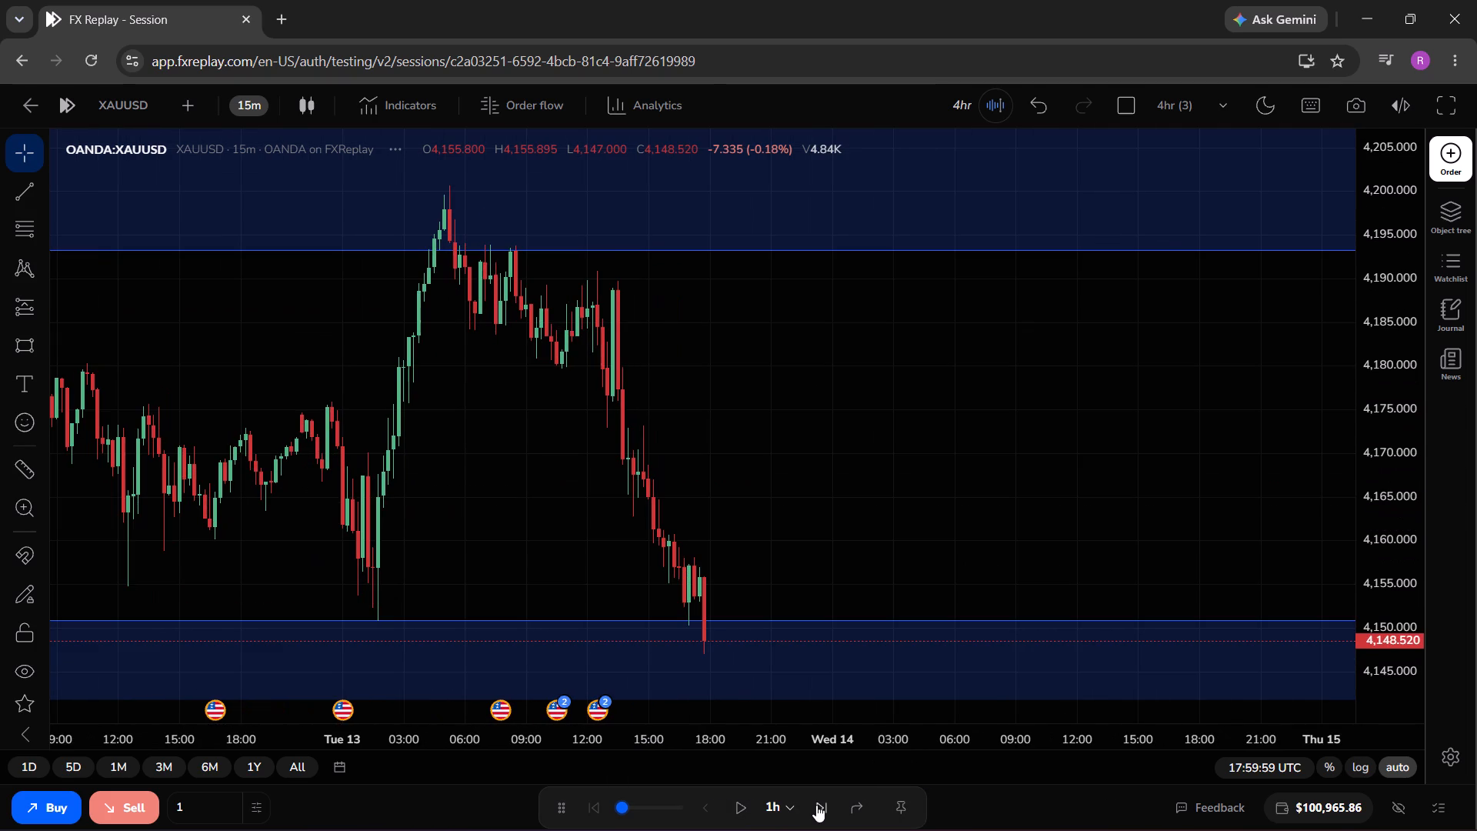
click(816, 805)
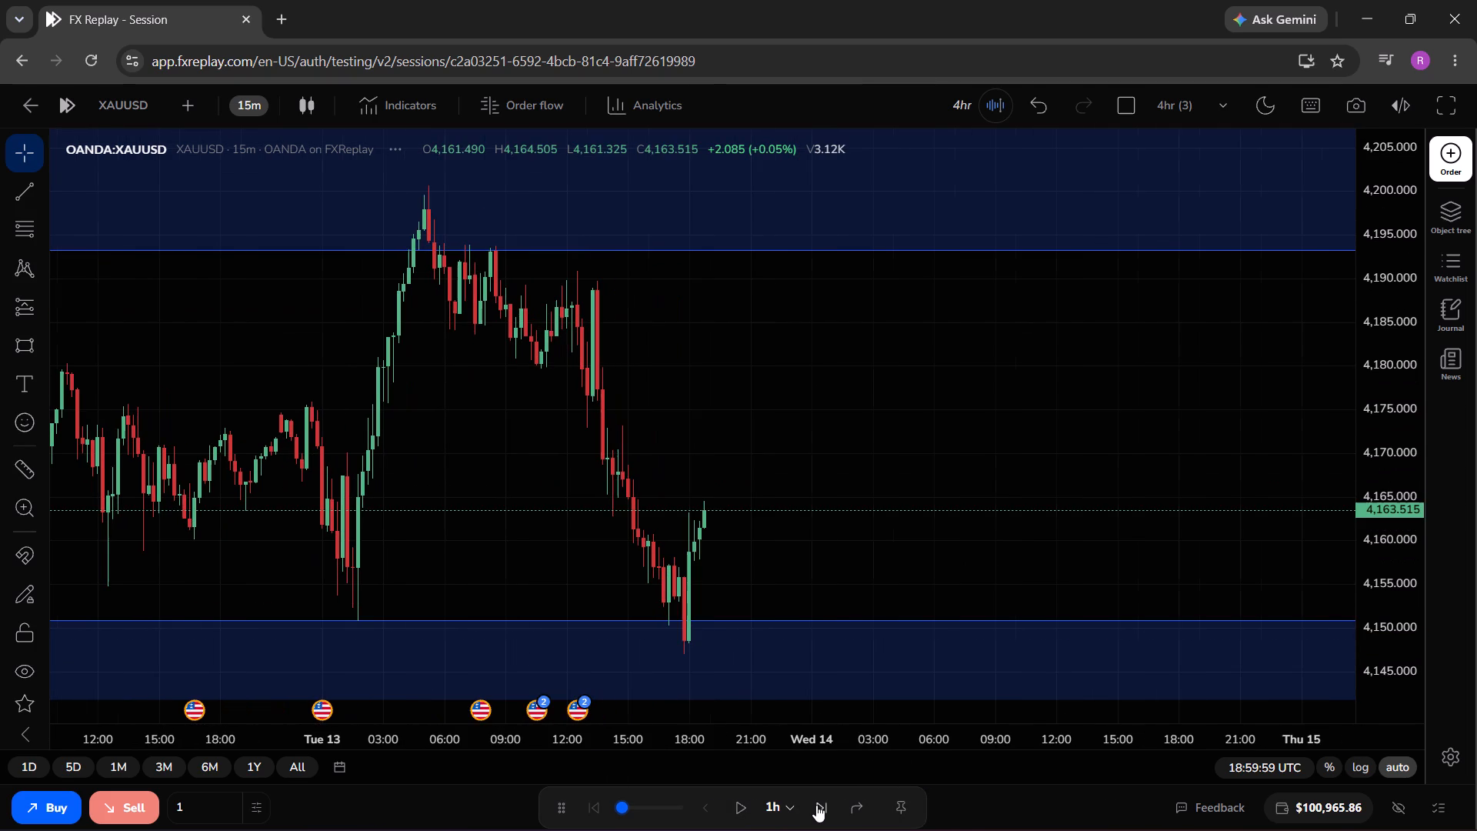
click(816, 805)
click(816, 805)
triple_click(816, 805)
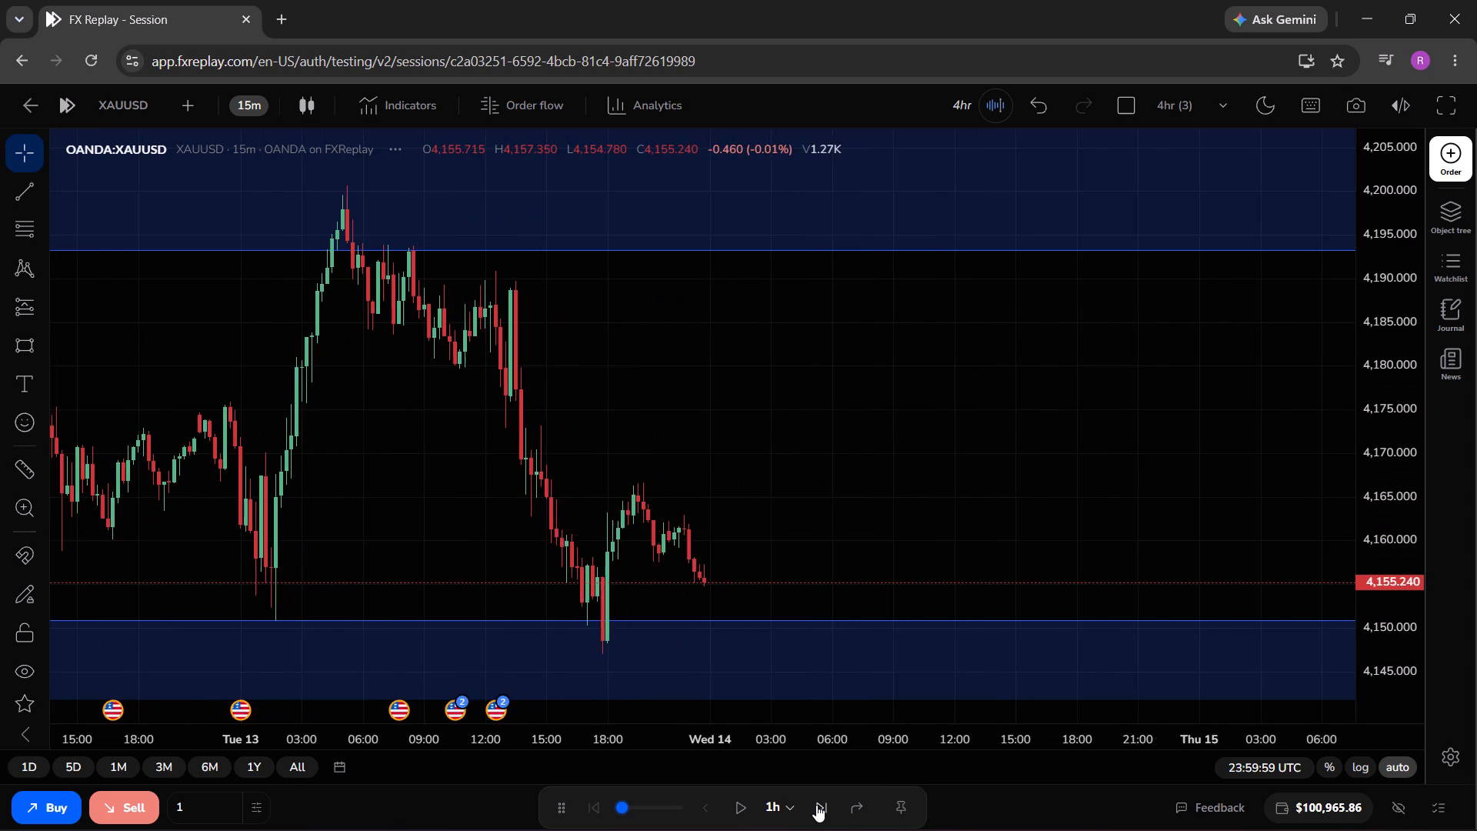
double_click(816, 805)
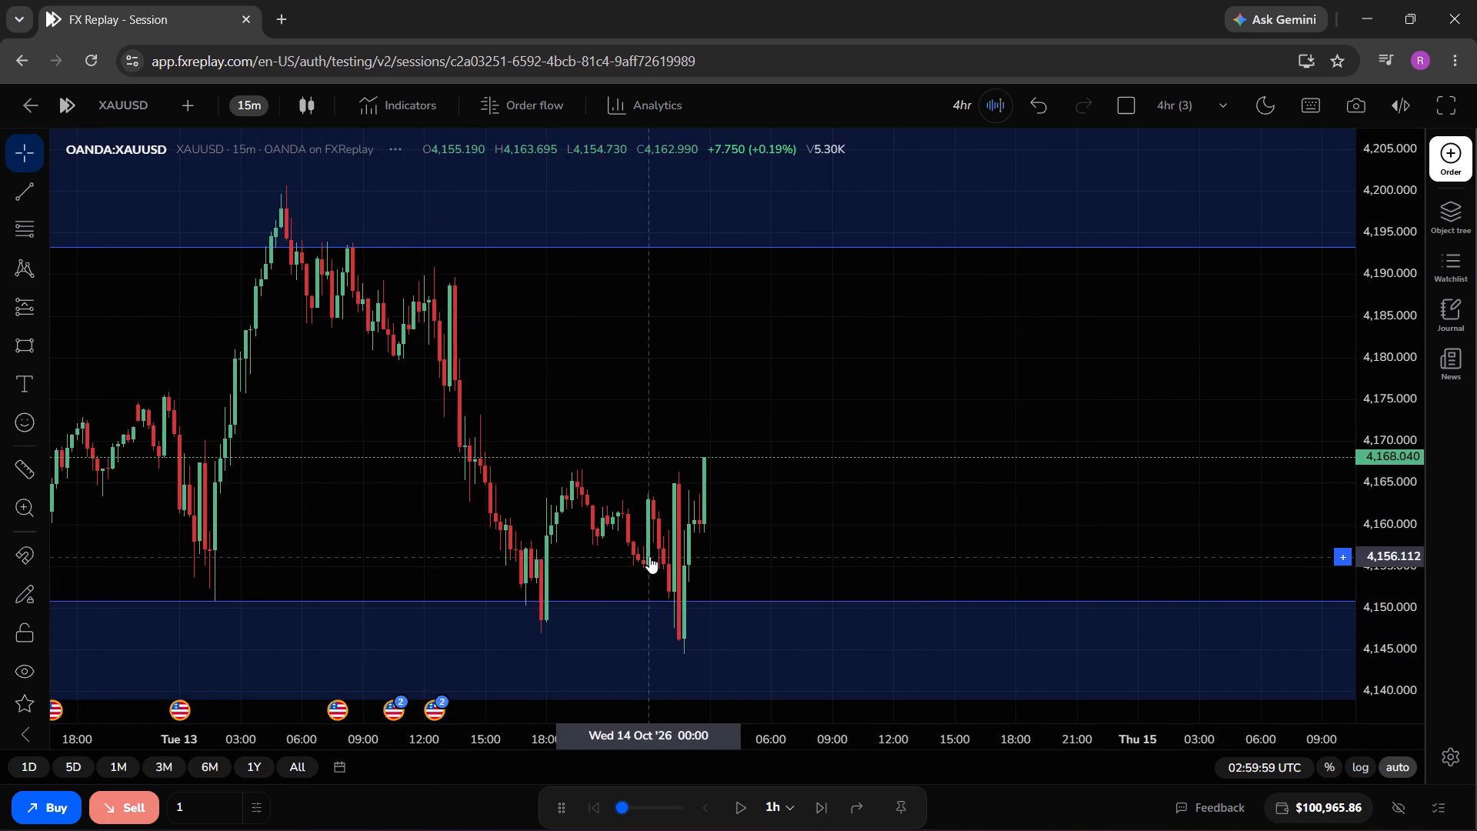
Switch the chart to the 4-hour timeframe.
click(252, 102)
scroll(325, 322, down, 1)
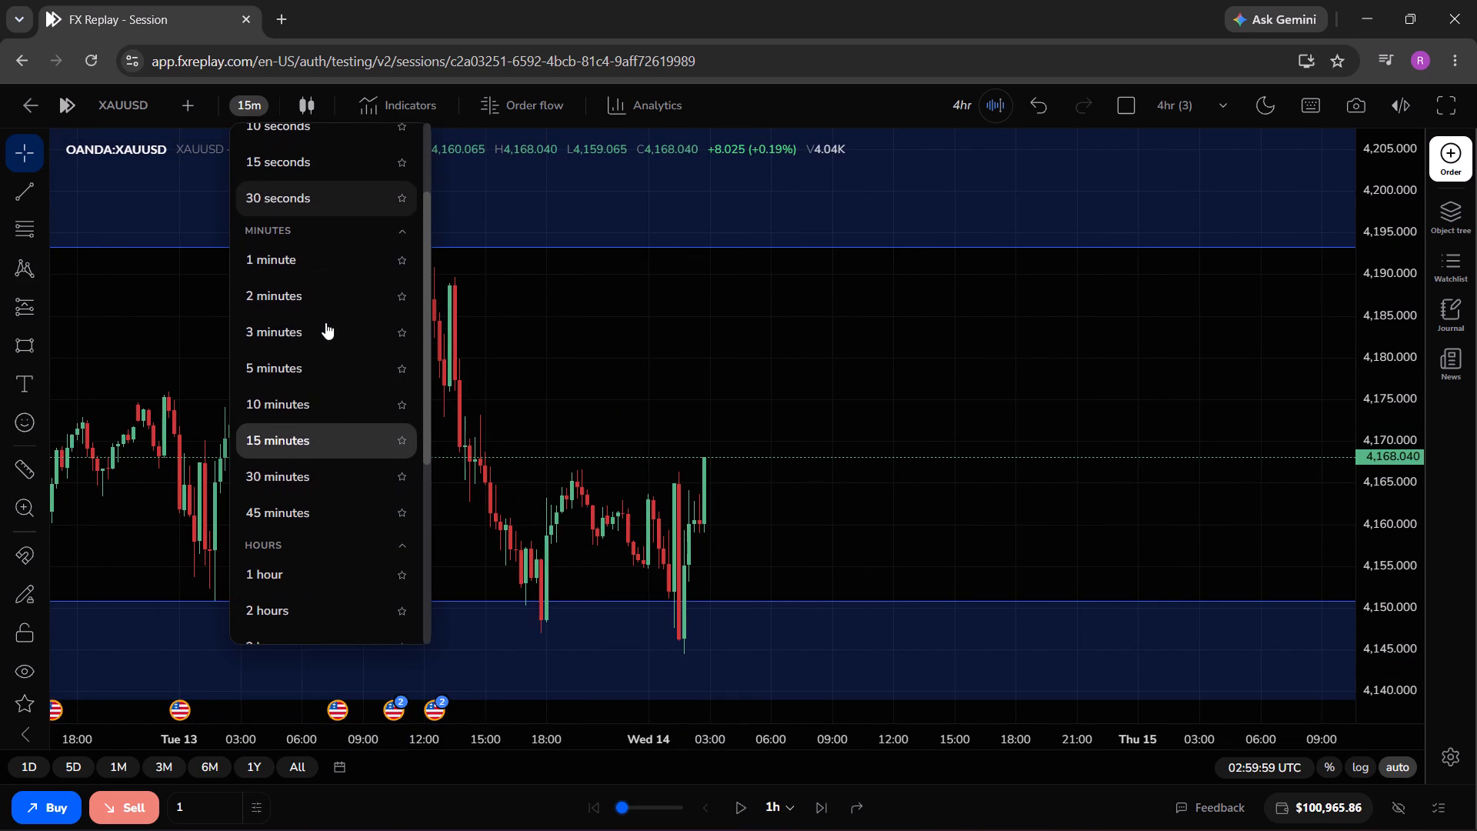
scroll(314, 619, down, 1)
click(313, 614)
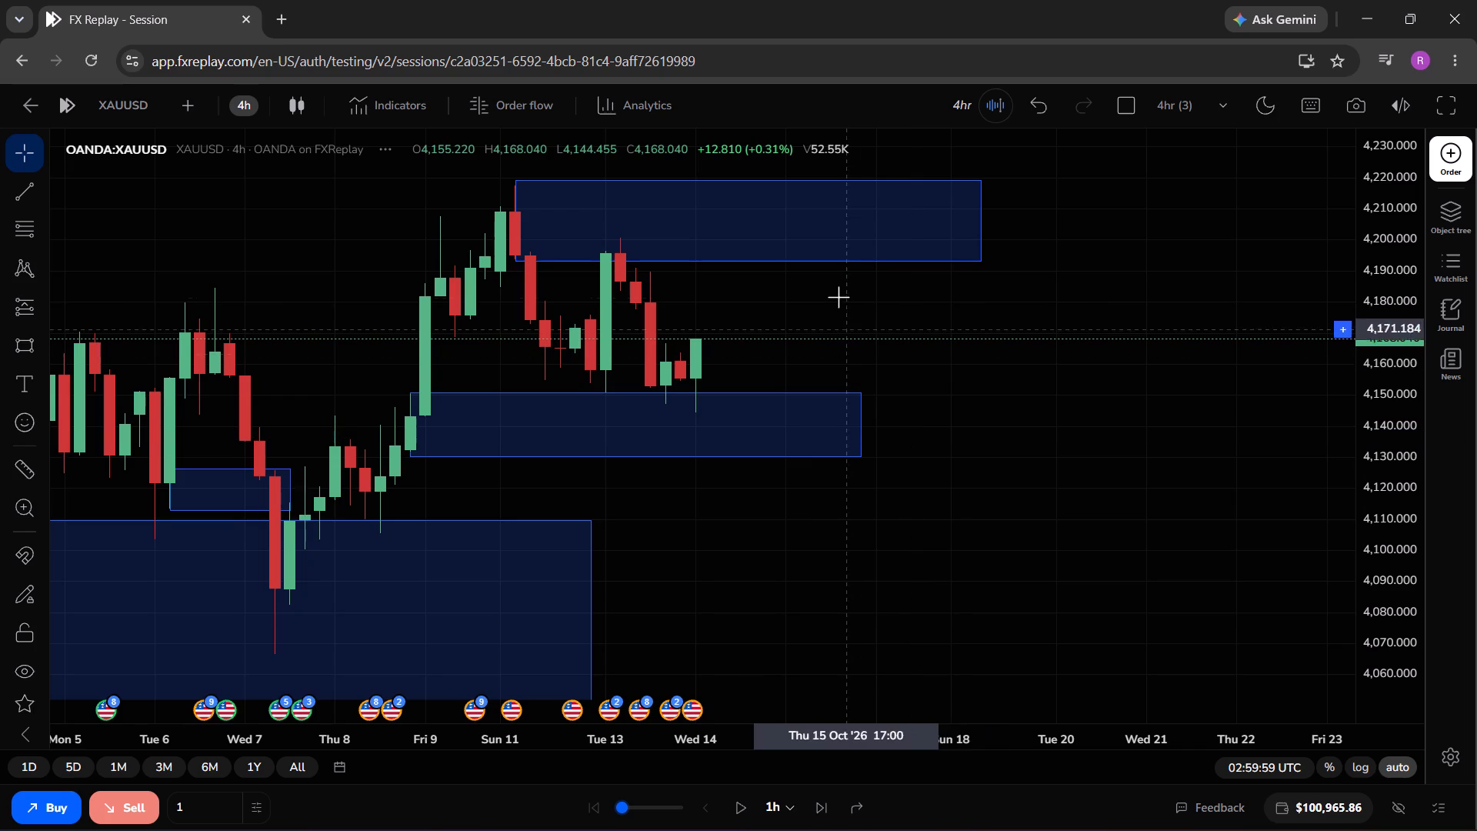
Delete the upper supply zone between about 4,193 and 4,219.
click(840, 261)
key(BackSpace)
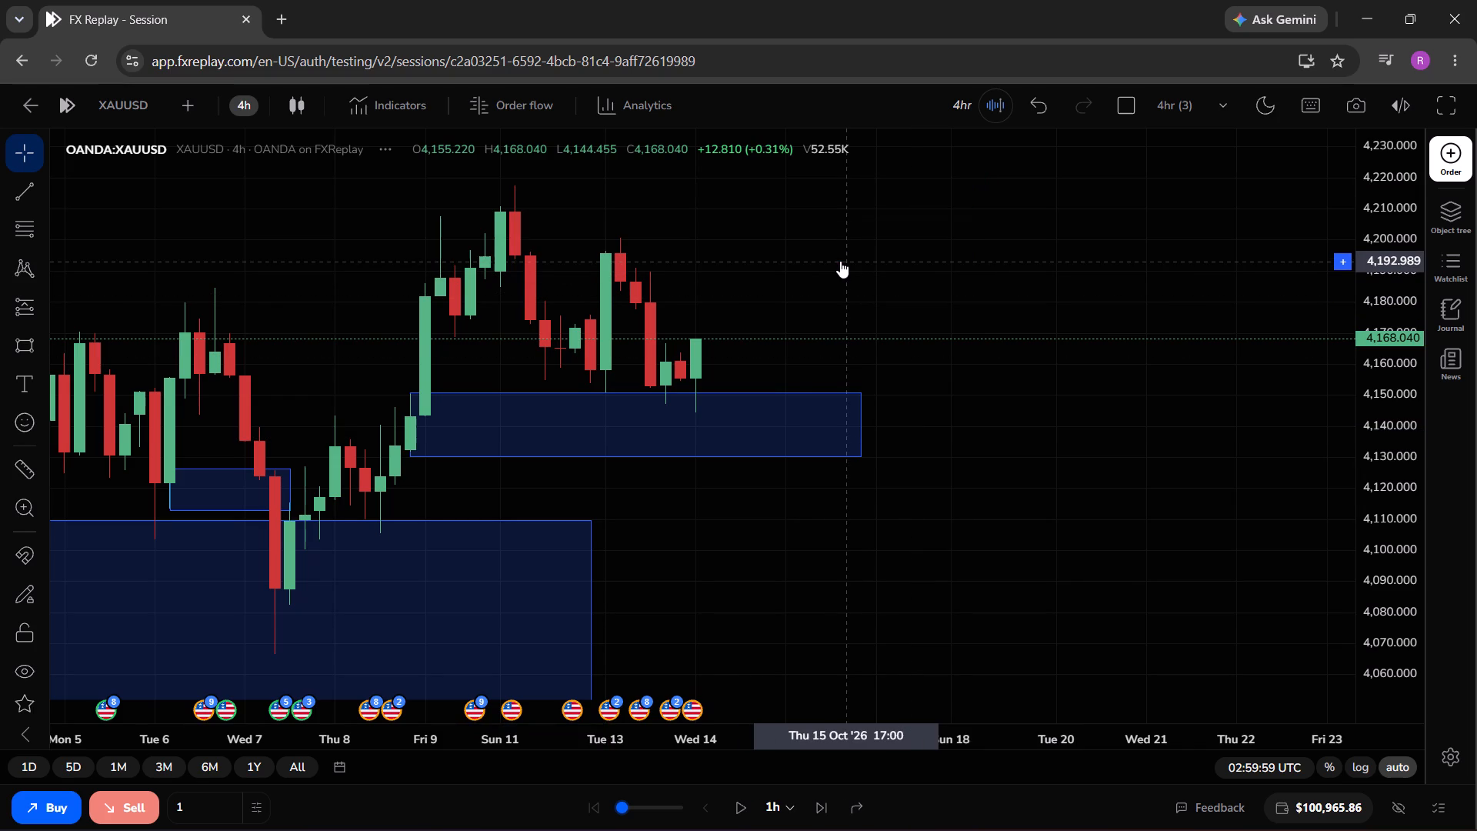
Draw a supply zone rectangle from about 4,192 to 4,177, spanning 13 October 09:00 to 16 October 17:00.
click(24, 335)
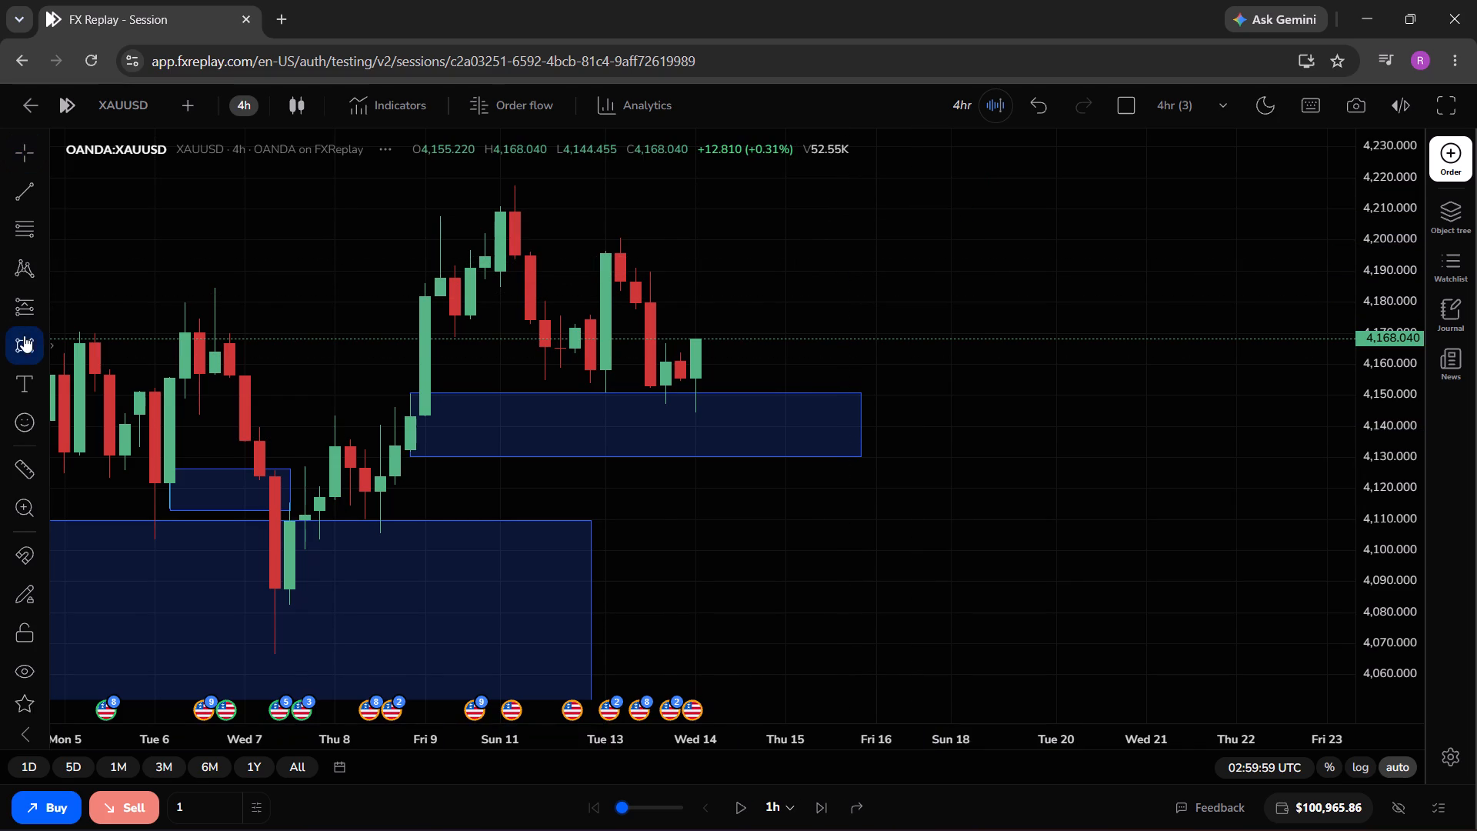
drag(634, 263, 919, 300)
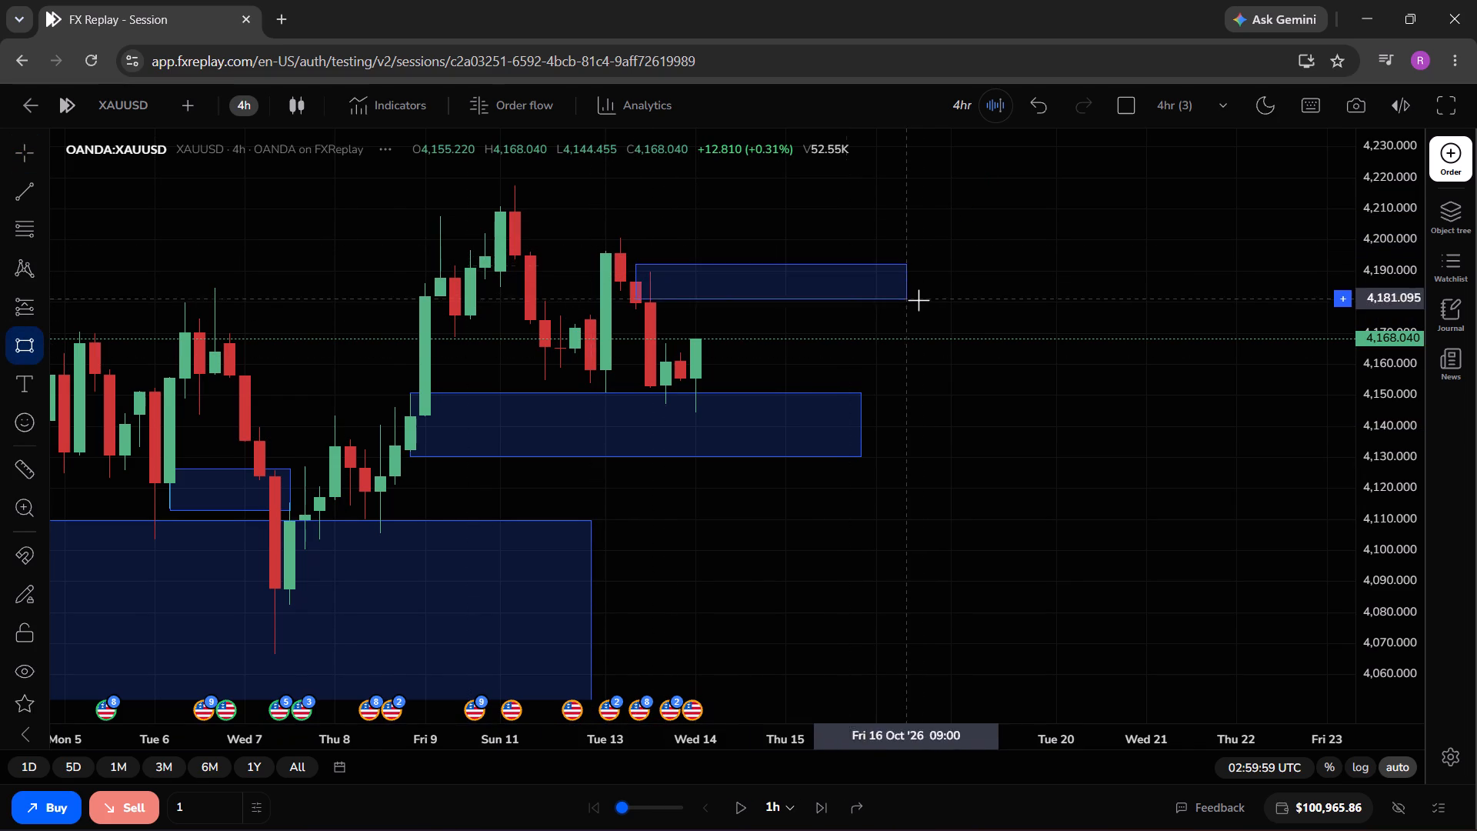
drag(919, 300, 937, 309)
click(937, 309)
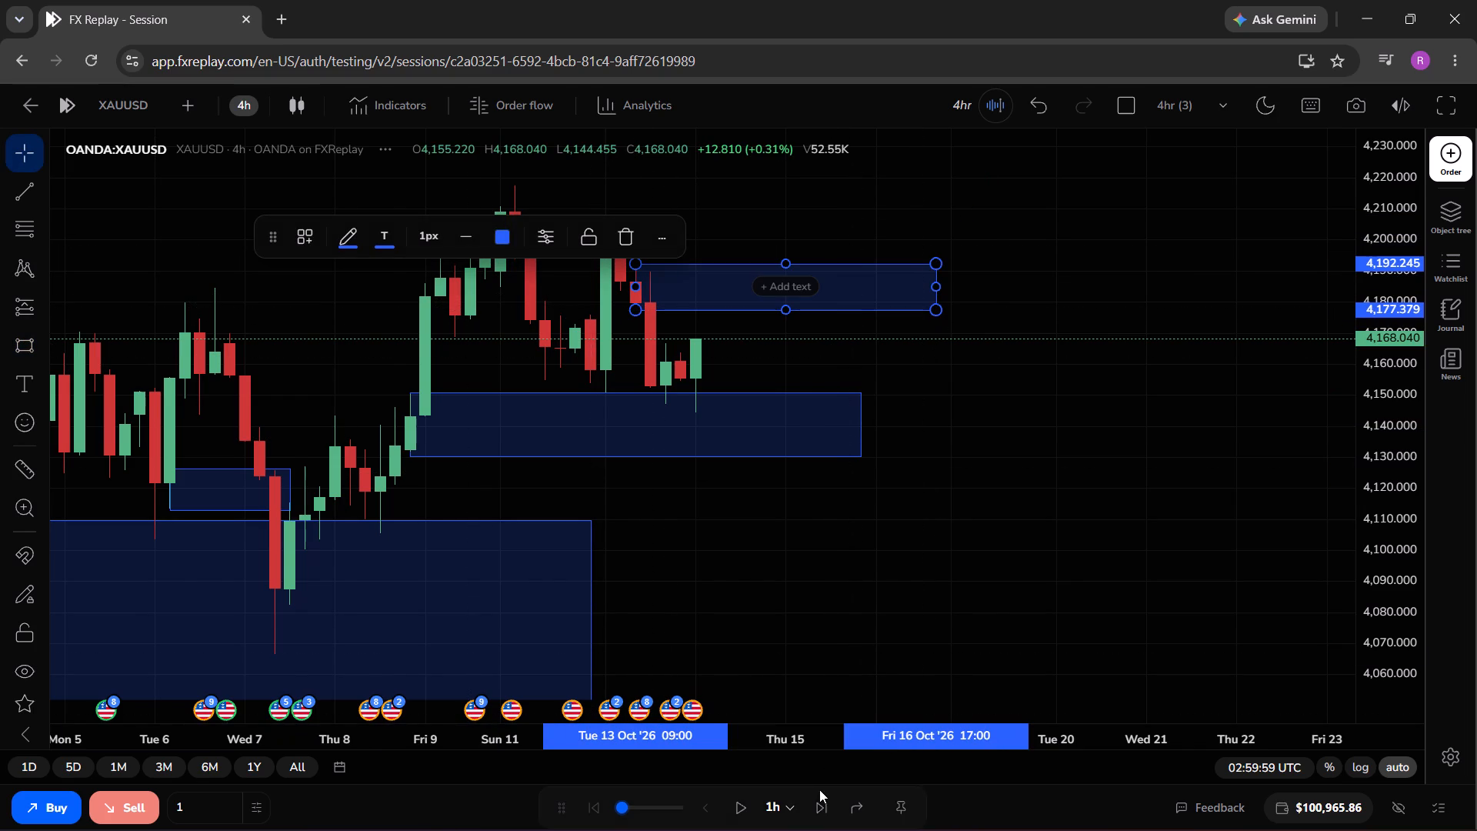
Advance the replay in 1-hour steps on the 4-hour chart to 02:59:59 UTC on 15 October.
click(817, 799)
click(817, 799)
click(817, 799)
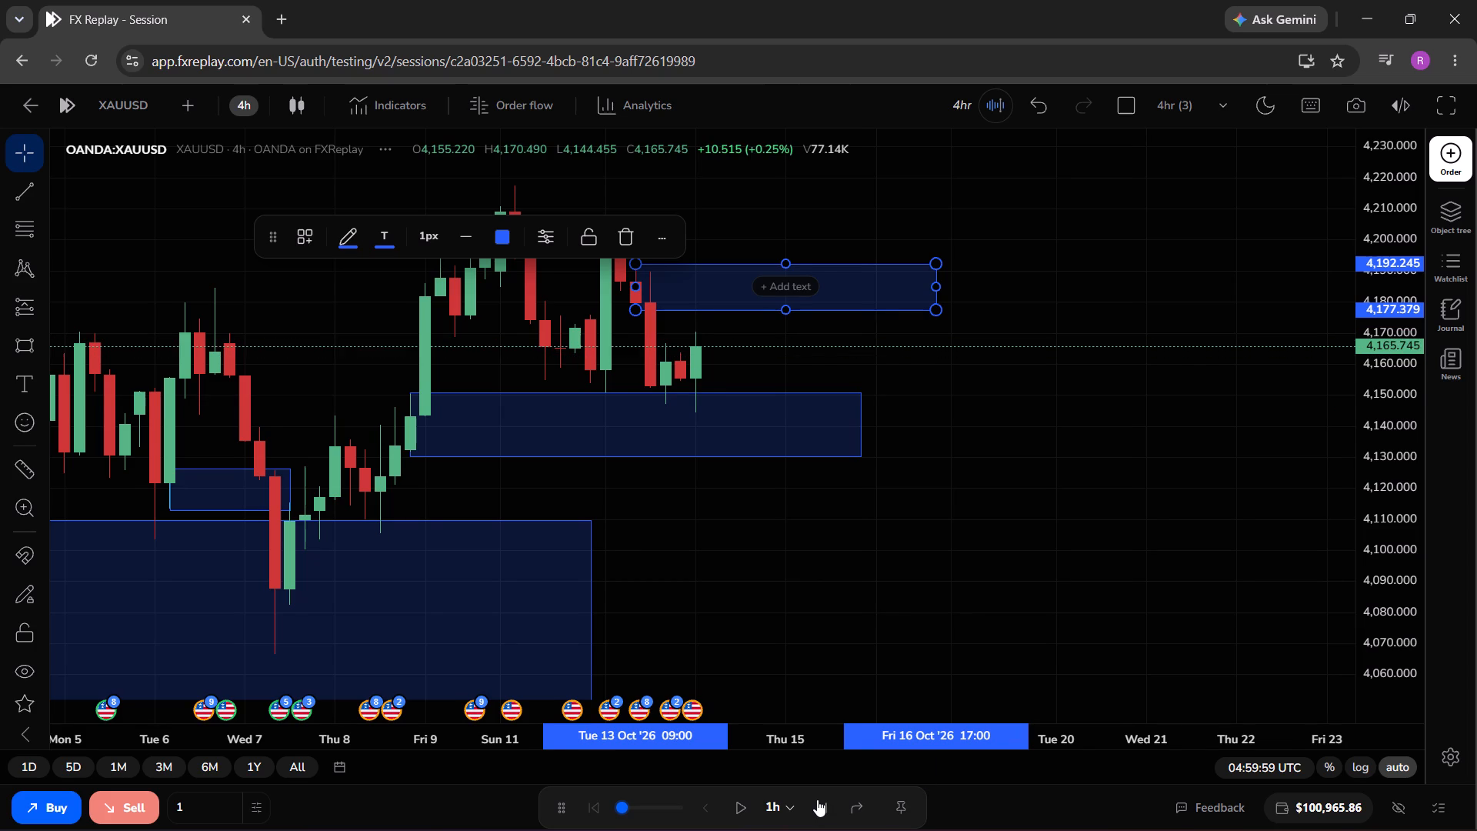
click(817, 799)
click(817, 799)
click(817, 799)
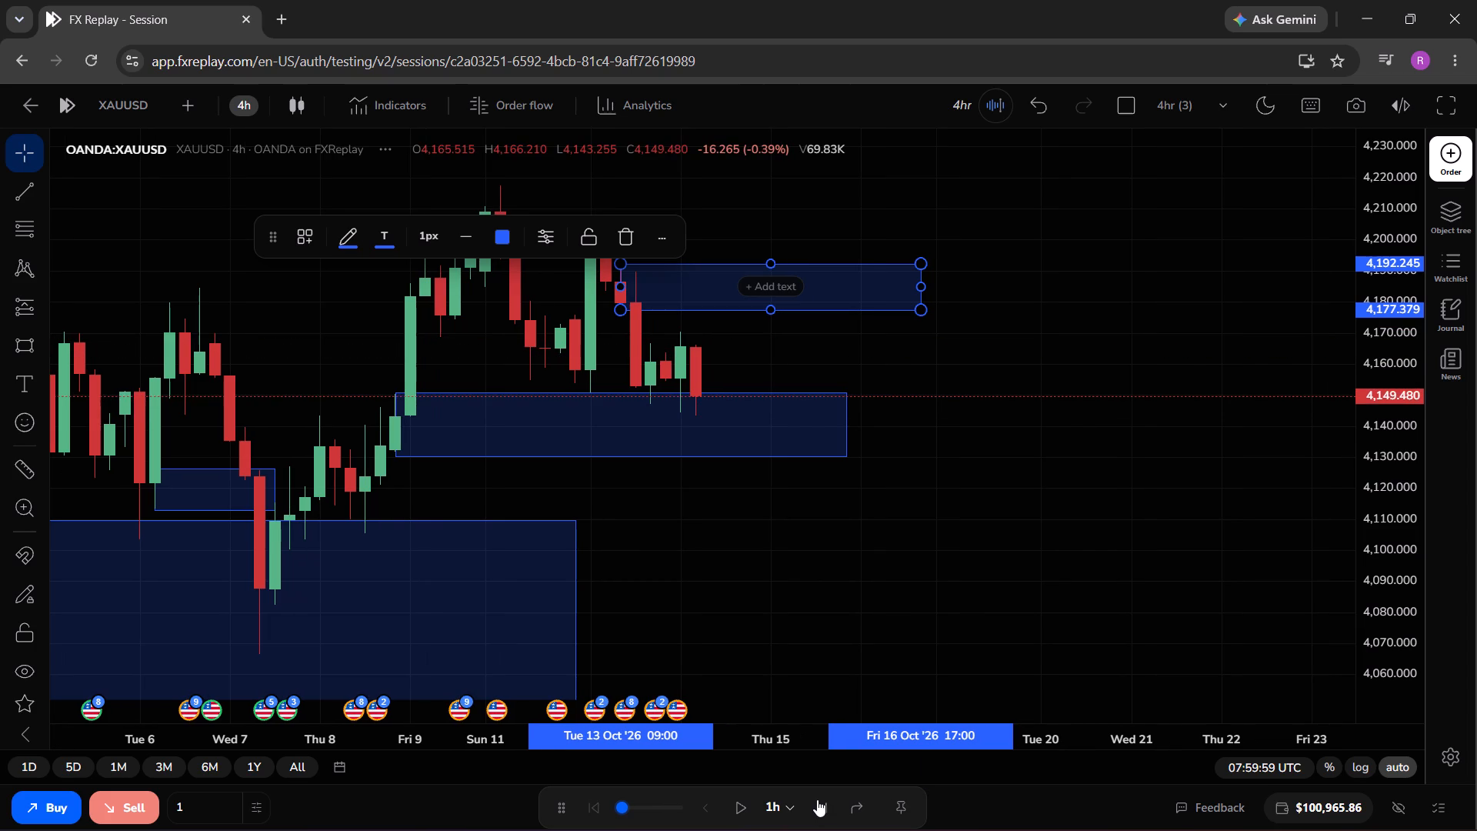
click(817, 799)
click(817, 799)
triple_click(817, 799)
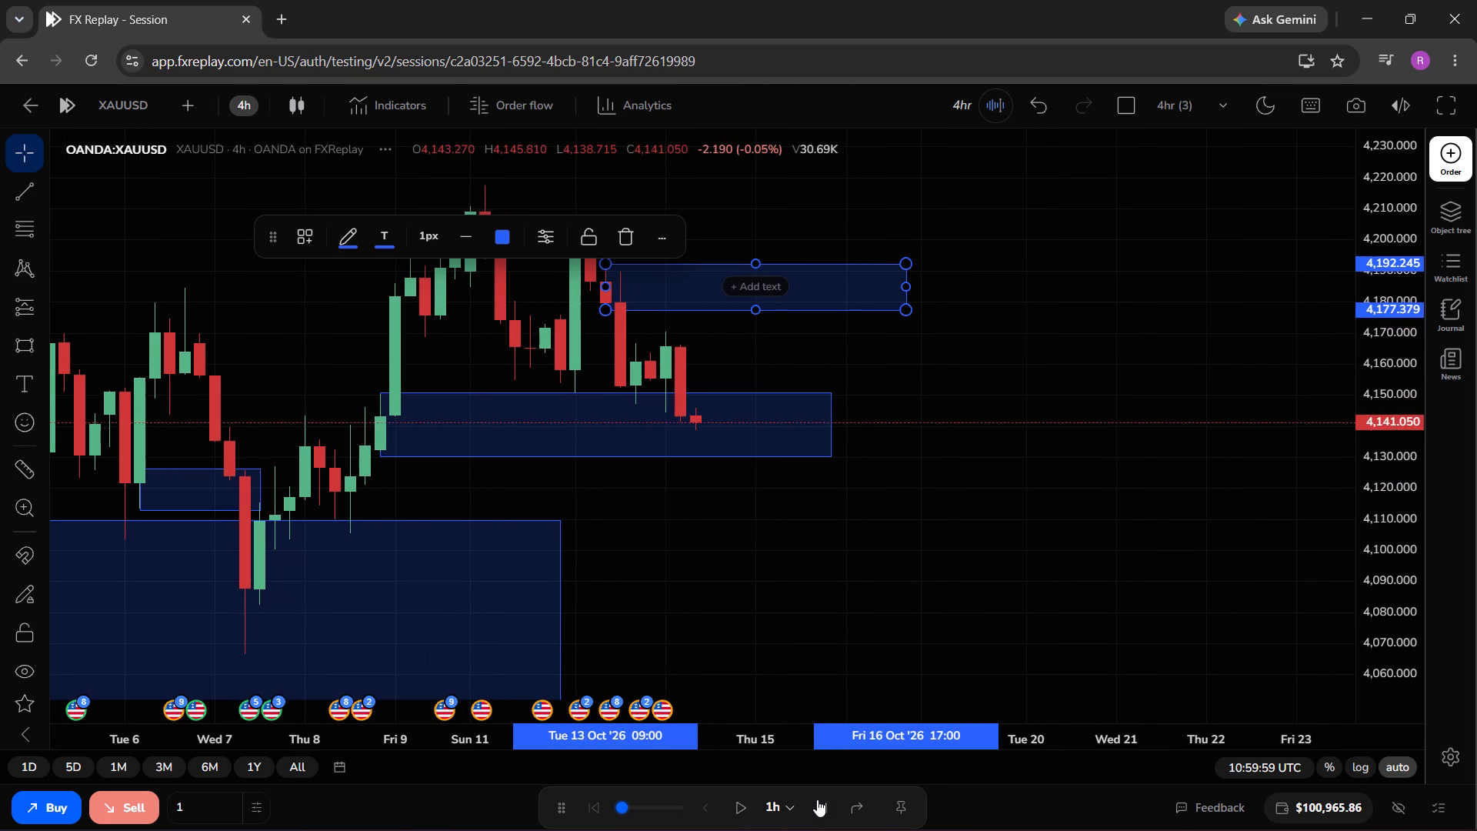
click(817, 799)
triple_click(817, 799)
triple_click(817, 799)
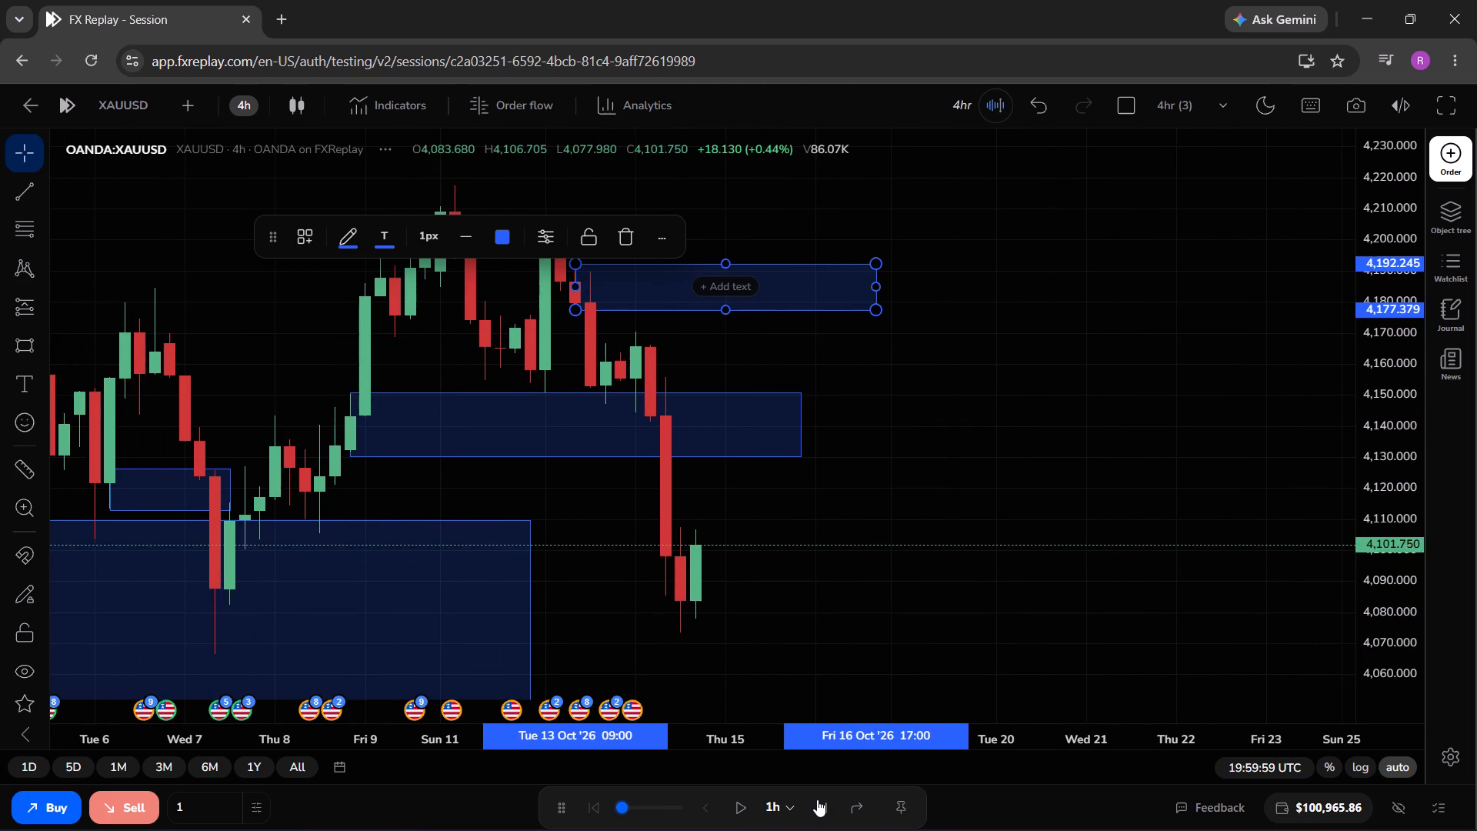
triple_click(817, 799)
double_click(817, 799)
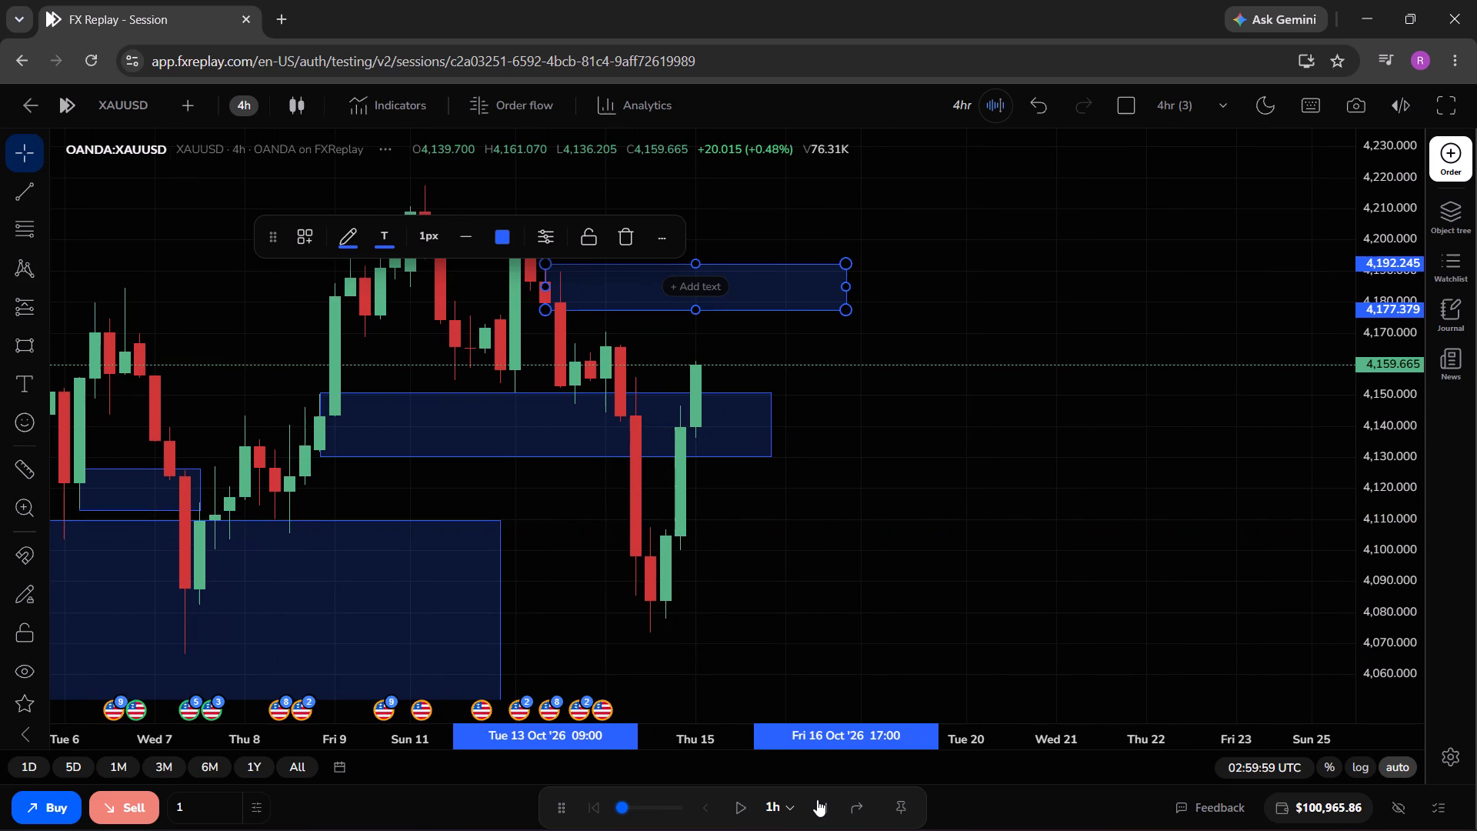
Draw a supply zone rectangle from about 4,167 to 4,142, spanning 14 October 09:00 to 19 October 17:00.
click(22, 347)
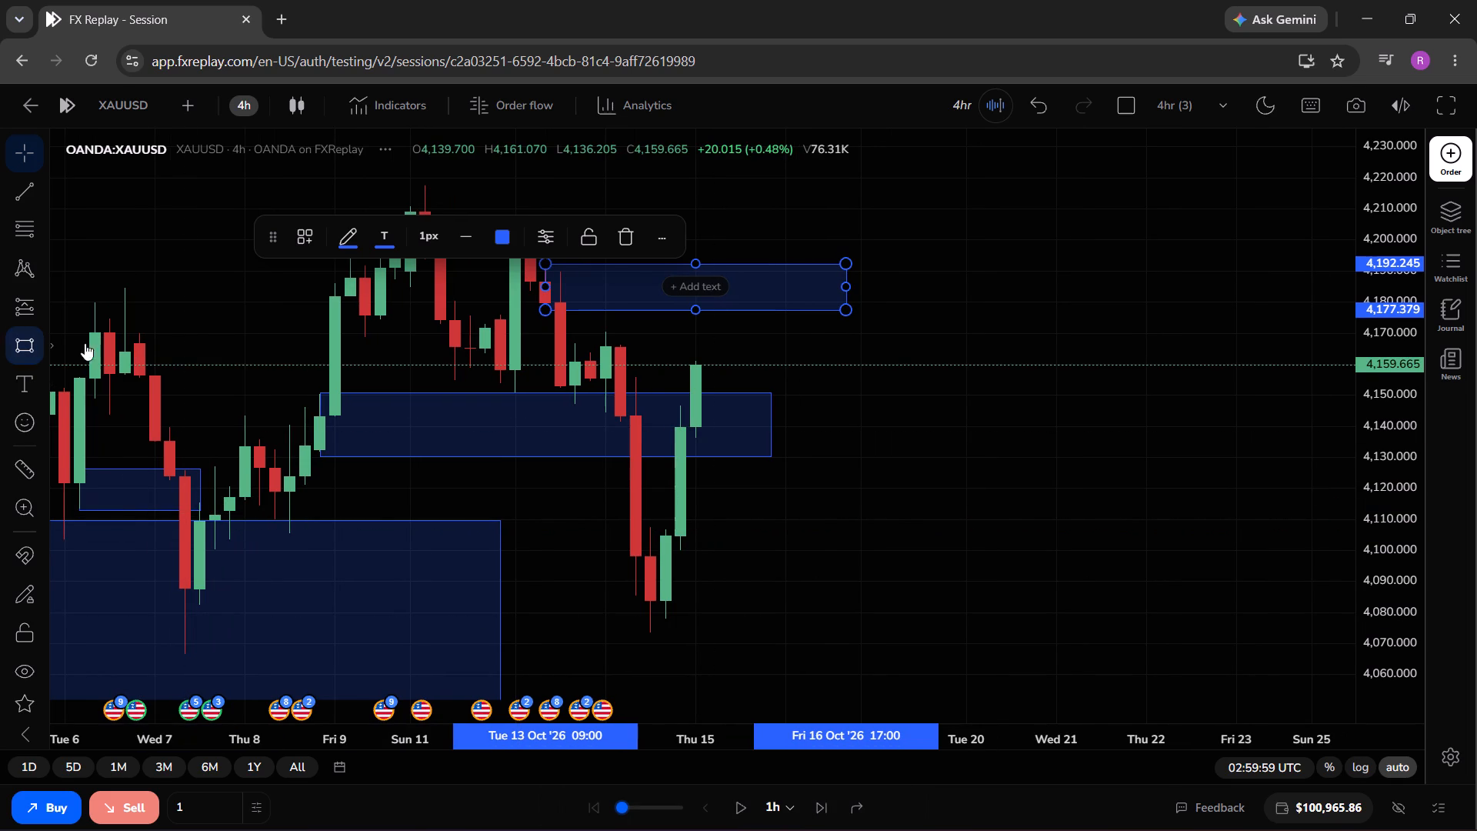
drag(630, 341, 935, 409)
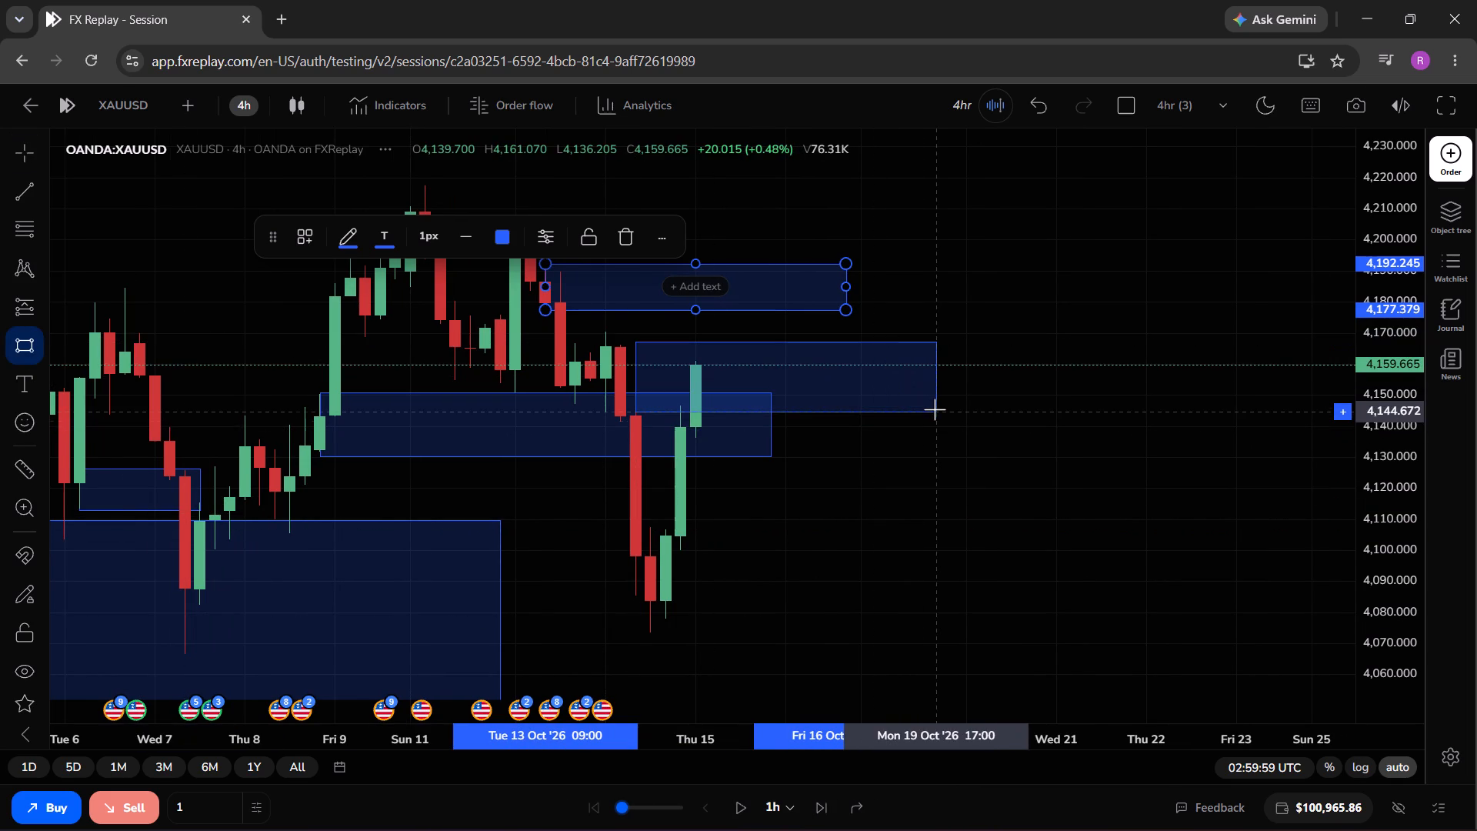
drag(935, 409, 935, 418)
click(935, 418)
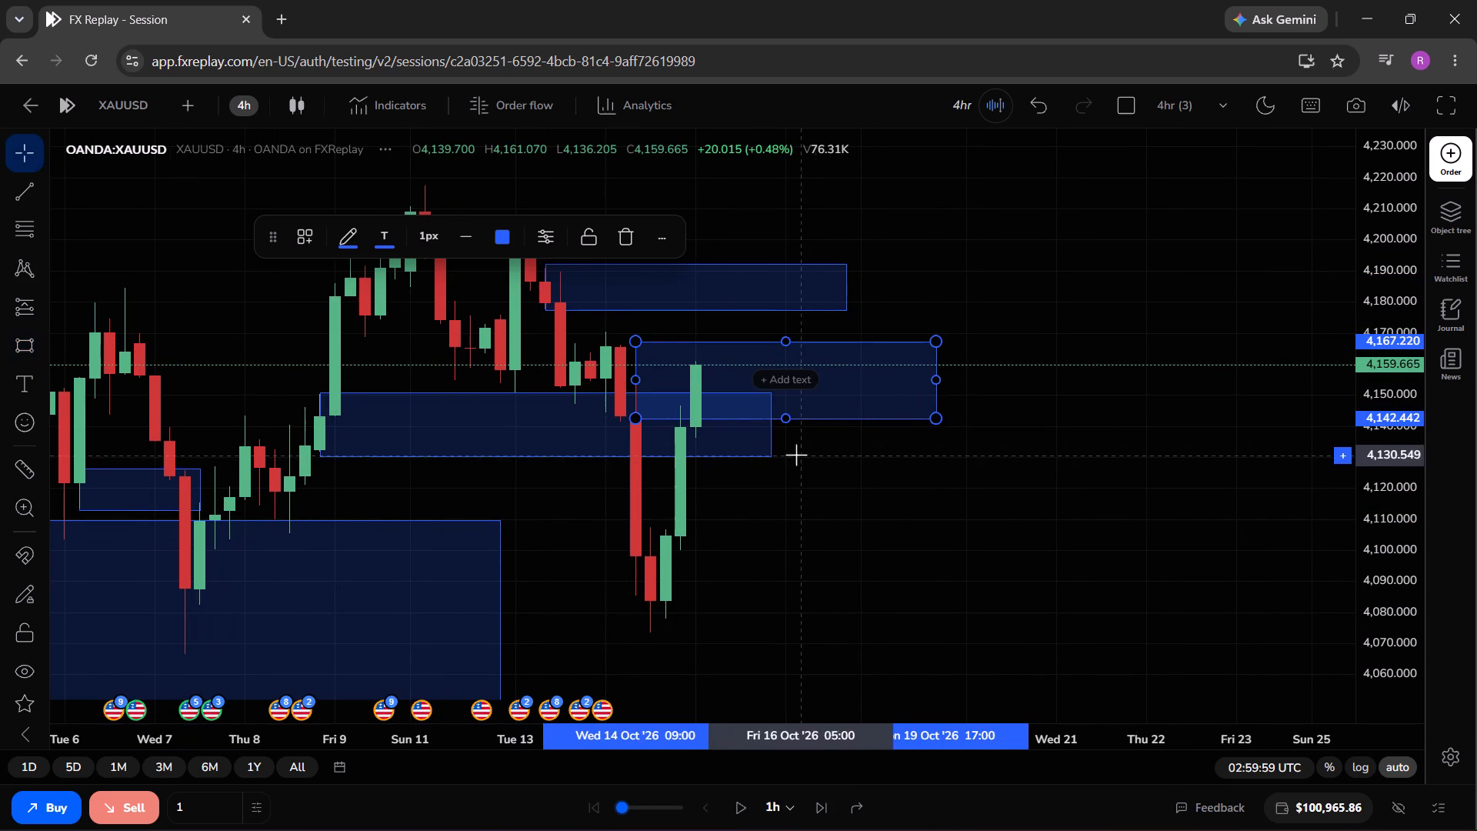
Delete the broken demand zone between about 4,130 and 4,150 that overlaps the new supply zone.
click(763, 456)
key(BackSpace)
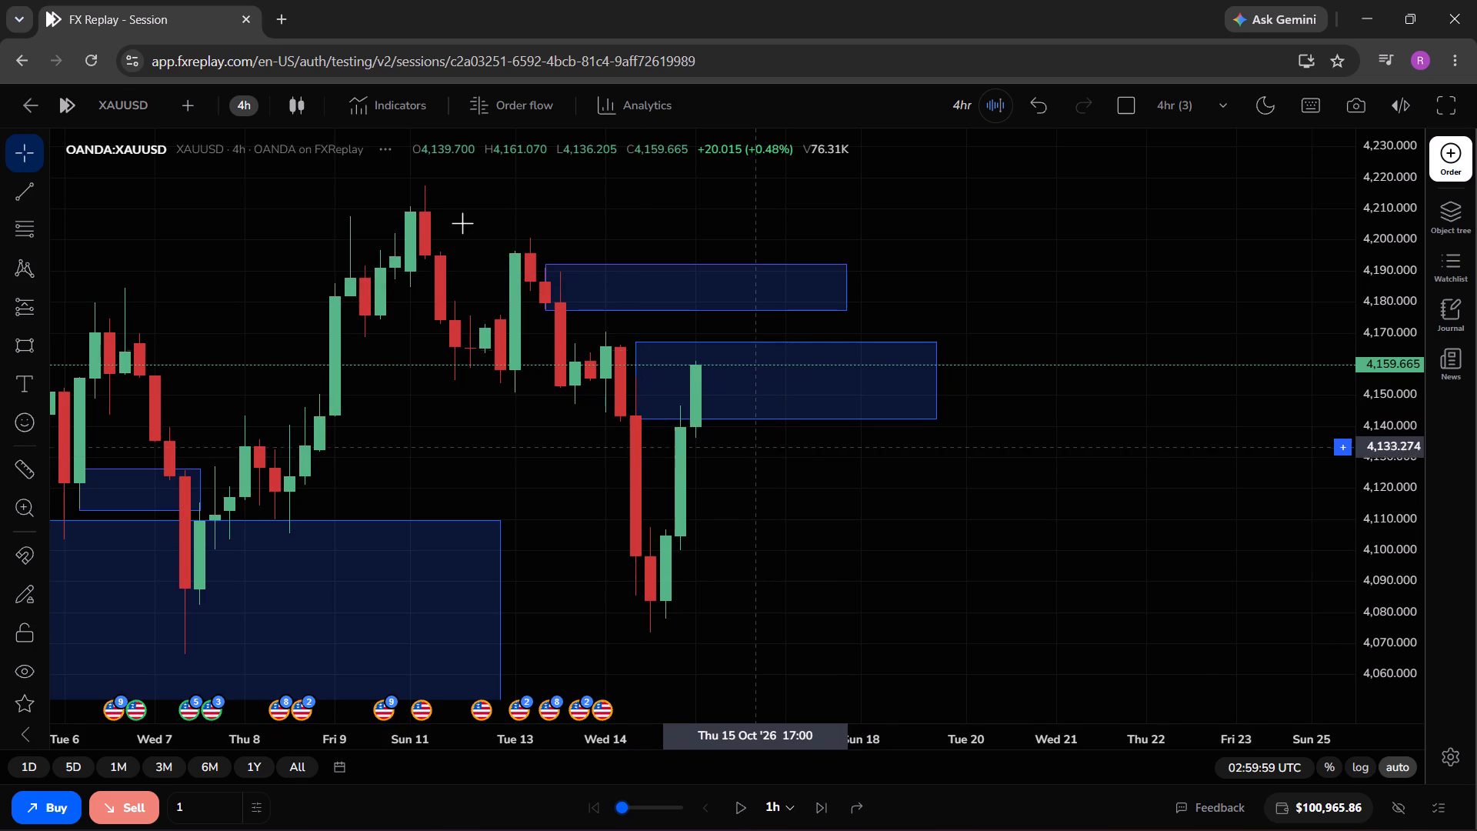
Switch the chart to the 15-minute timeframe.
click(248, 98)
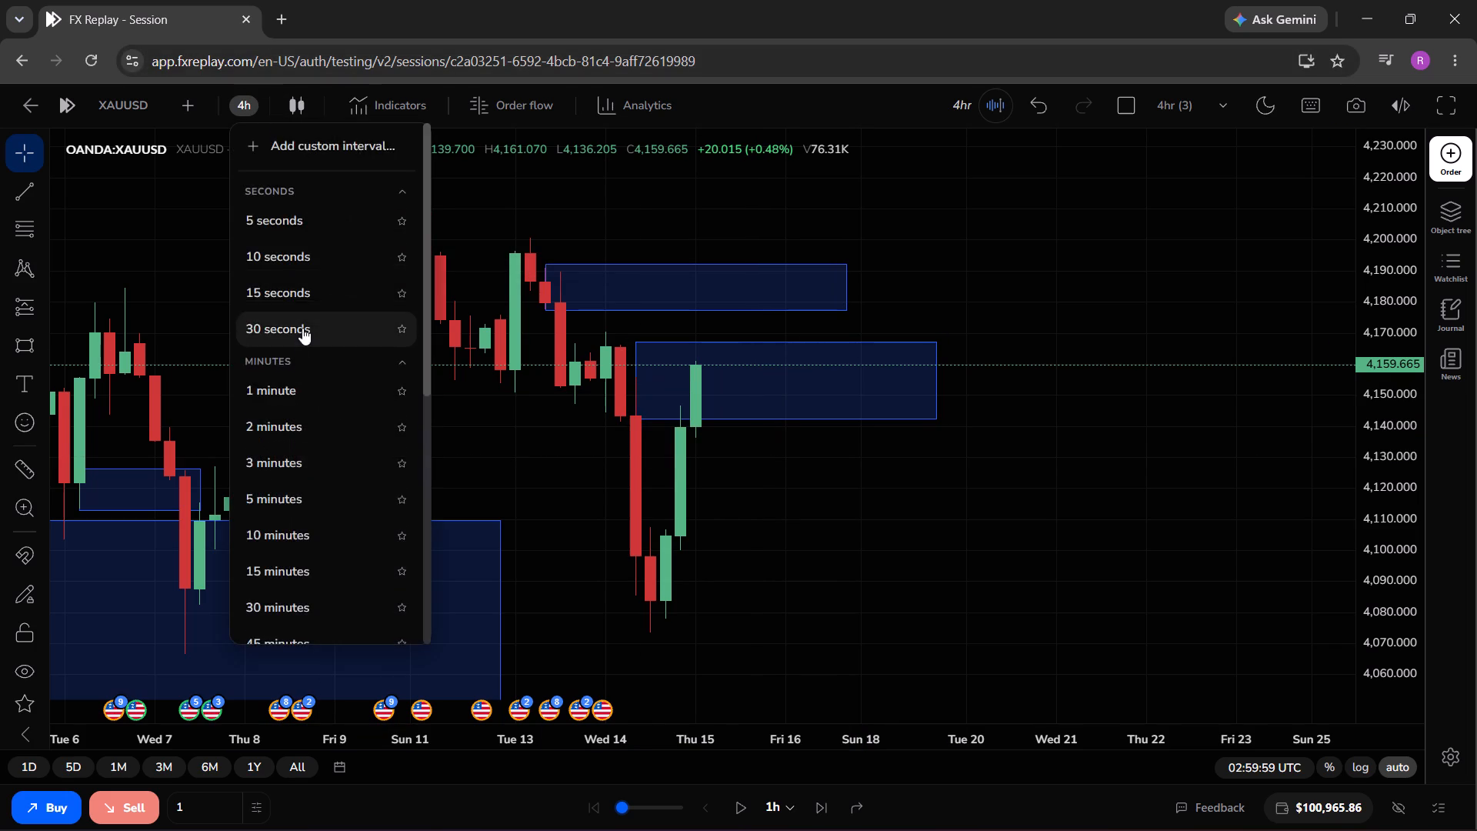
scroll(302, 328, down, 1)
click(289, 452)
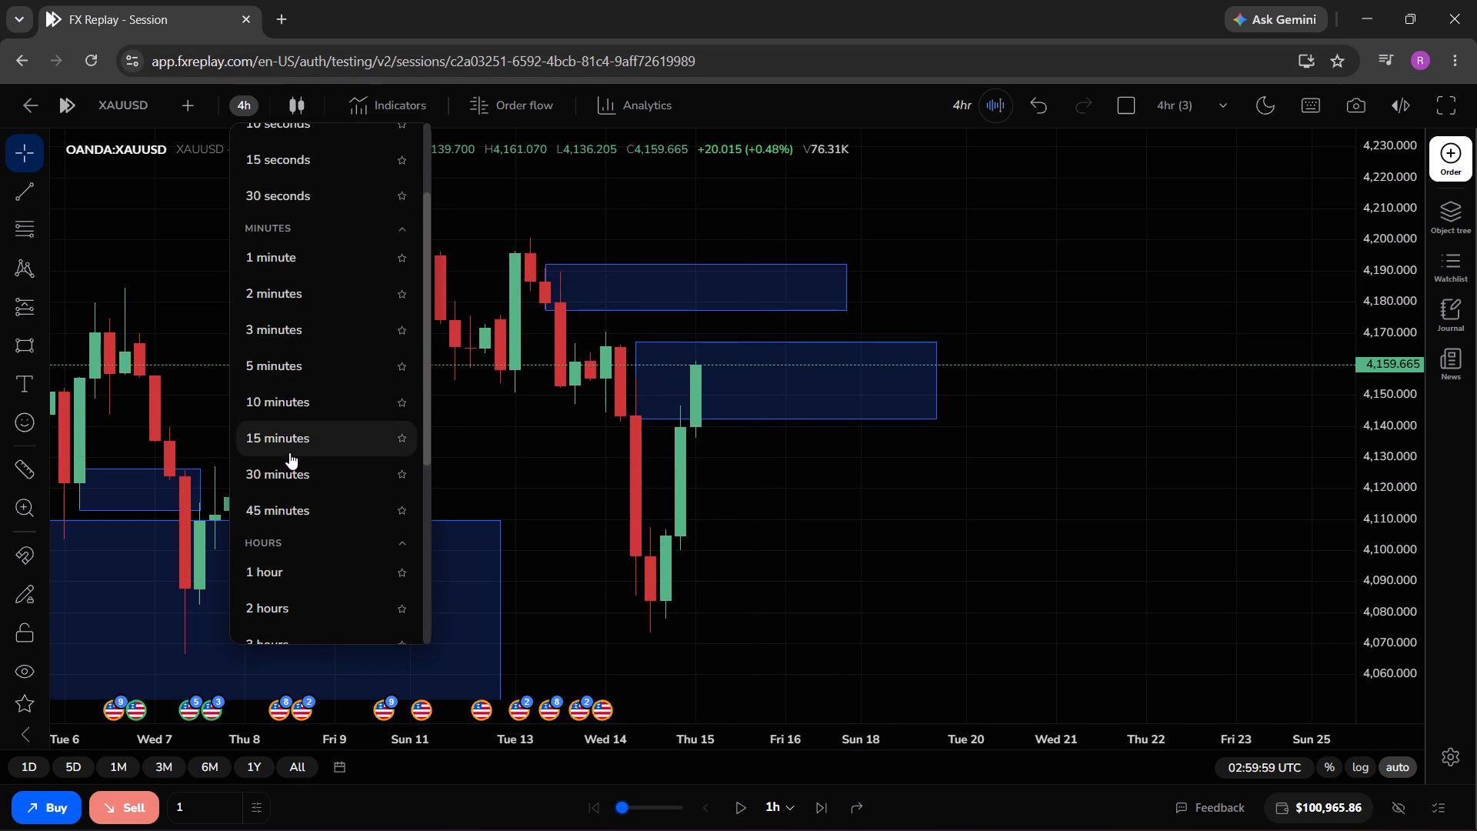
click(289, 452)
click(295, 442)
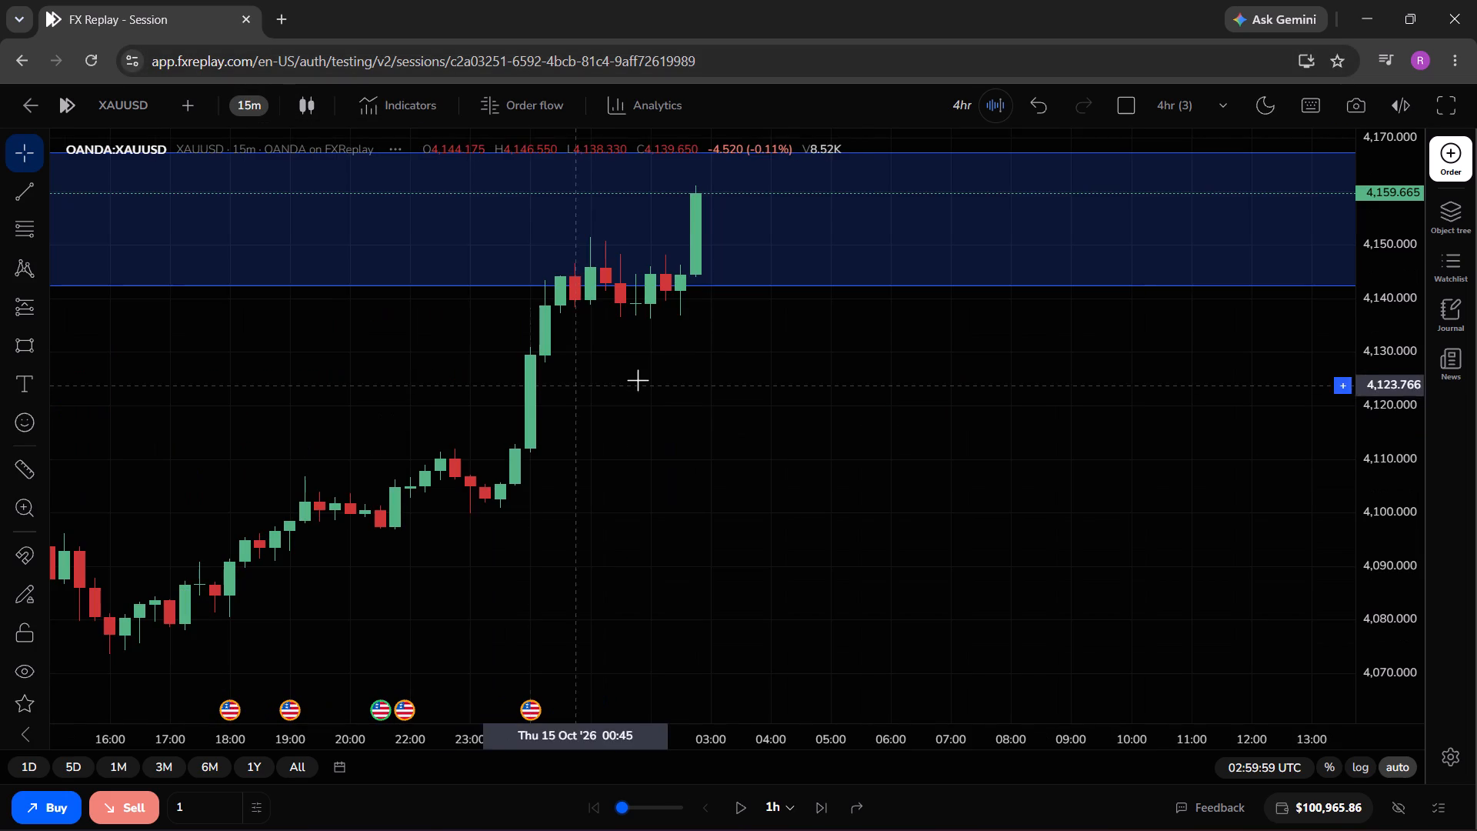
Advance the replay in 1-hour steps to 12:59:59 UTC on 15 October, watching price around the lower supply zone.
click(815, 800)
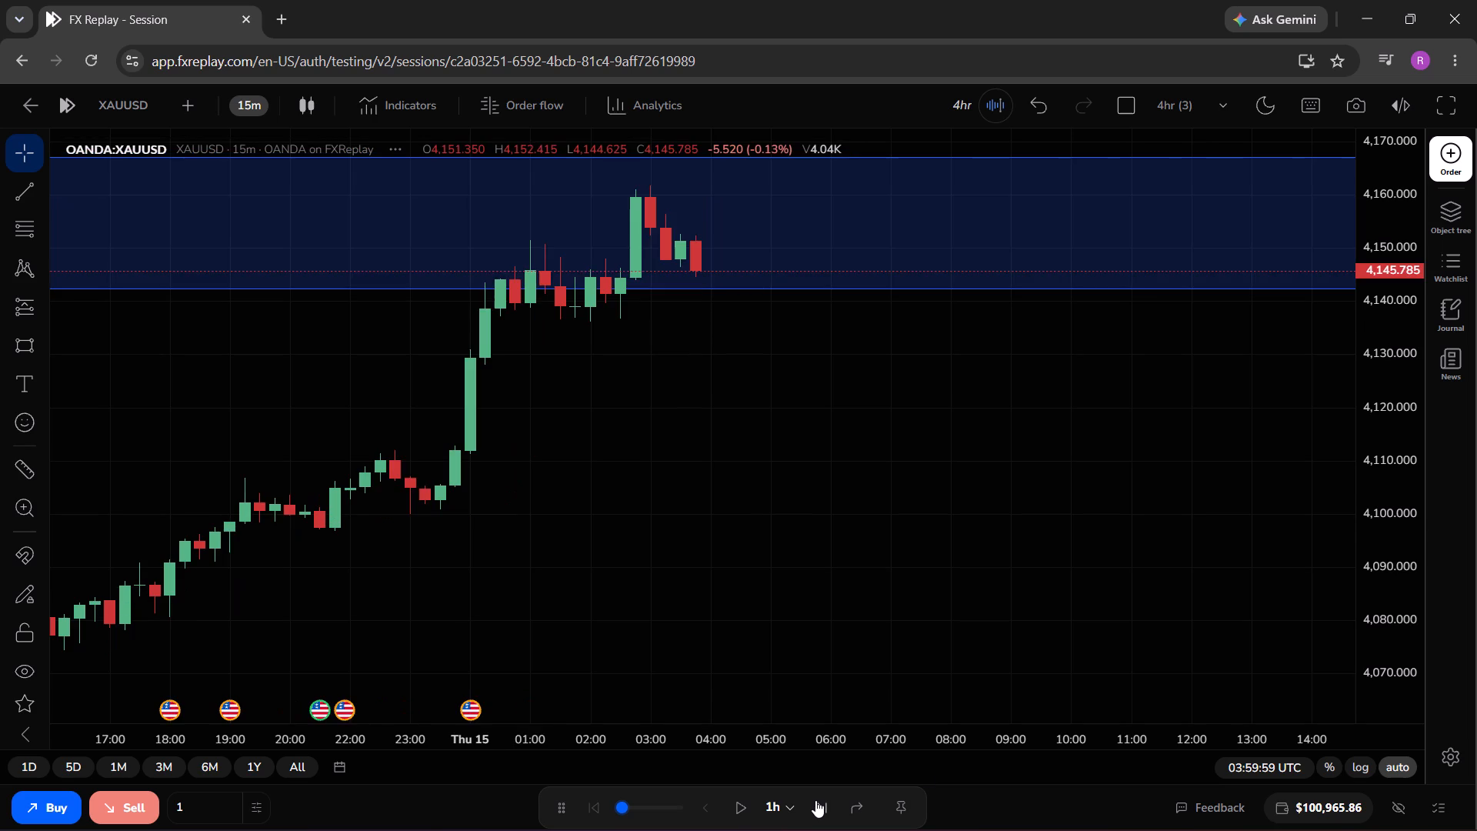
click(815, 800)
click(815, 800)
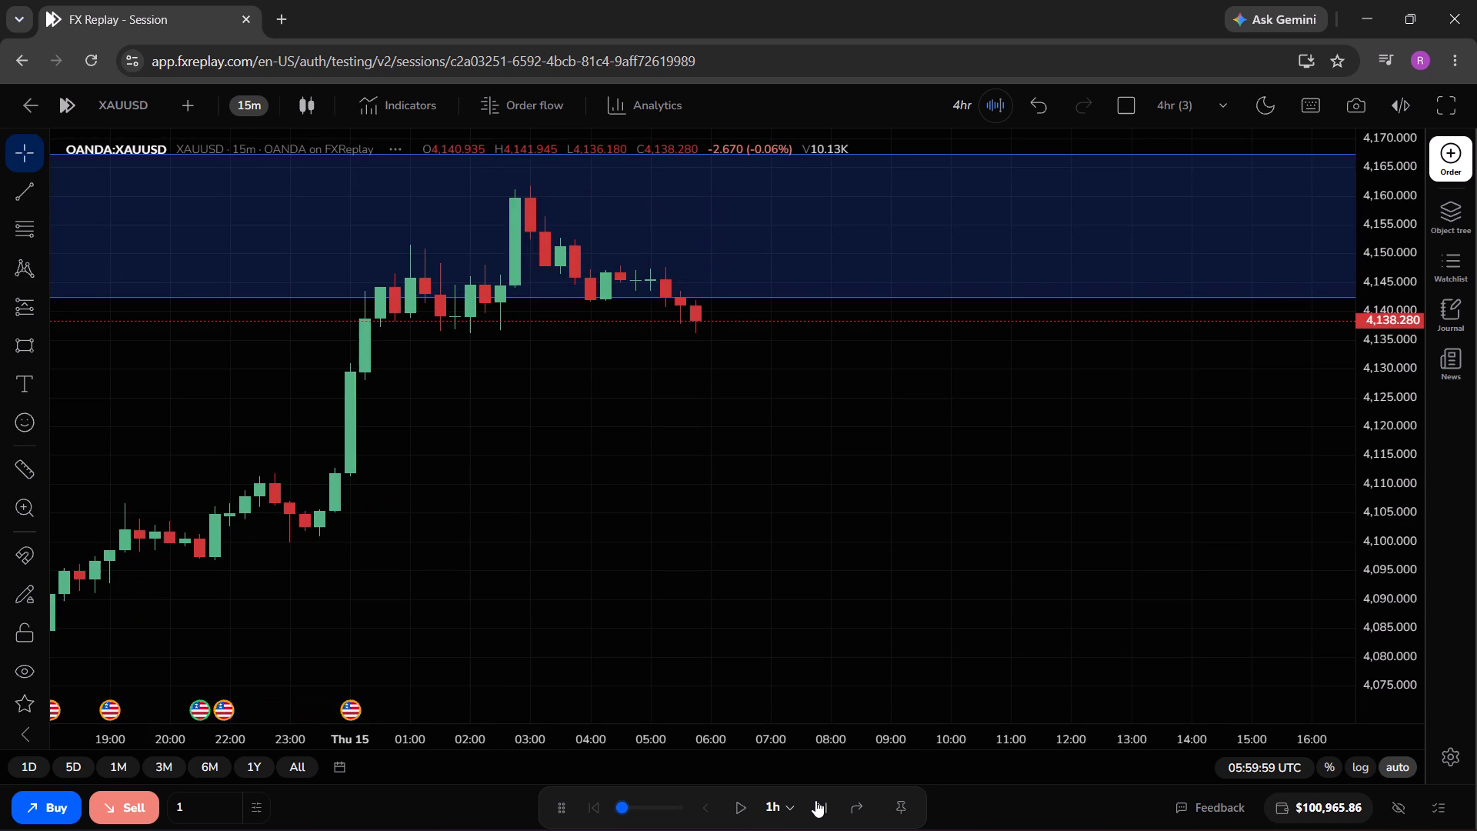
click(815, 800)
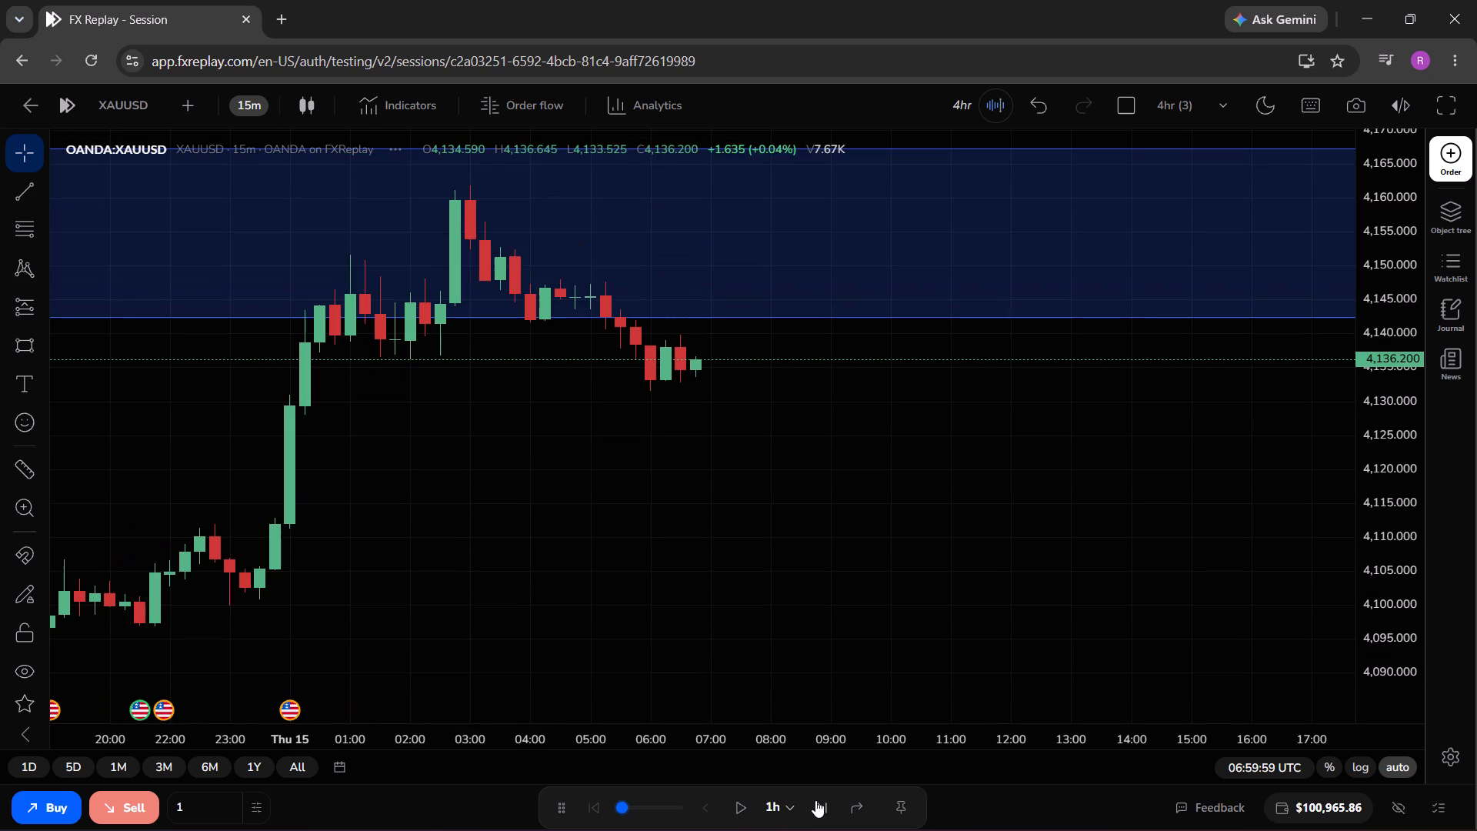
click(815, 800)
click(815, 800)
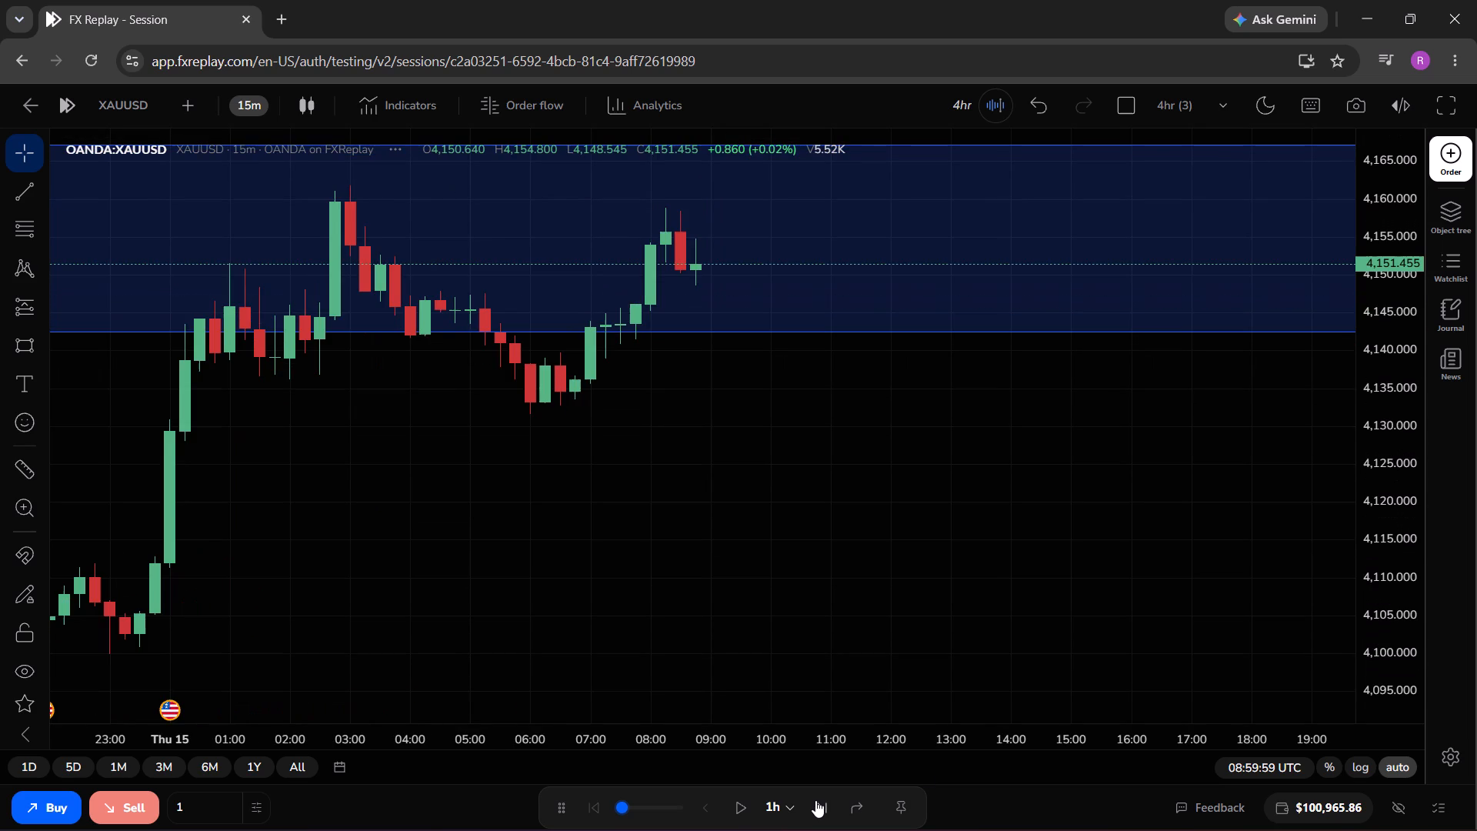
click(815, 800)
click(815, 800)
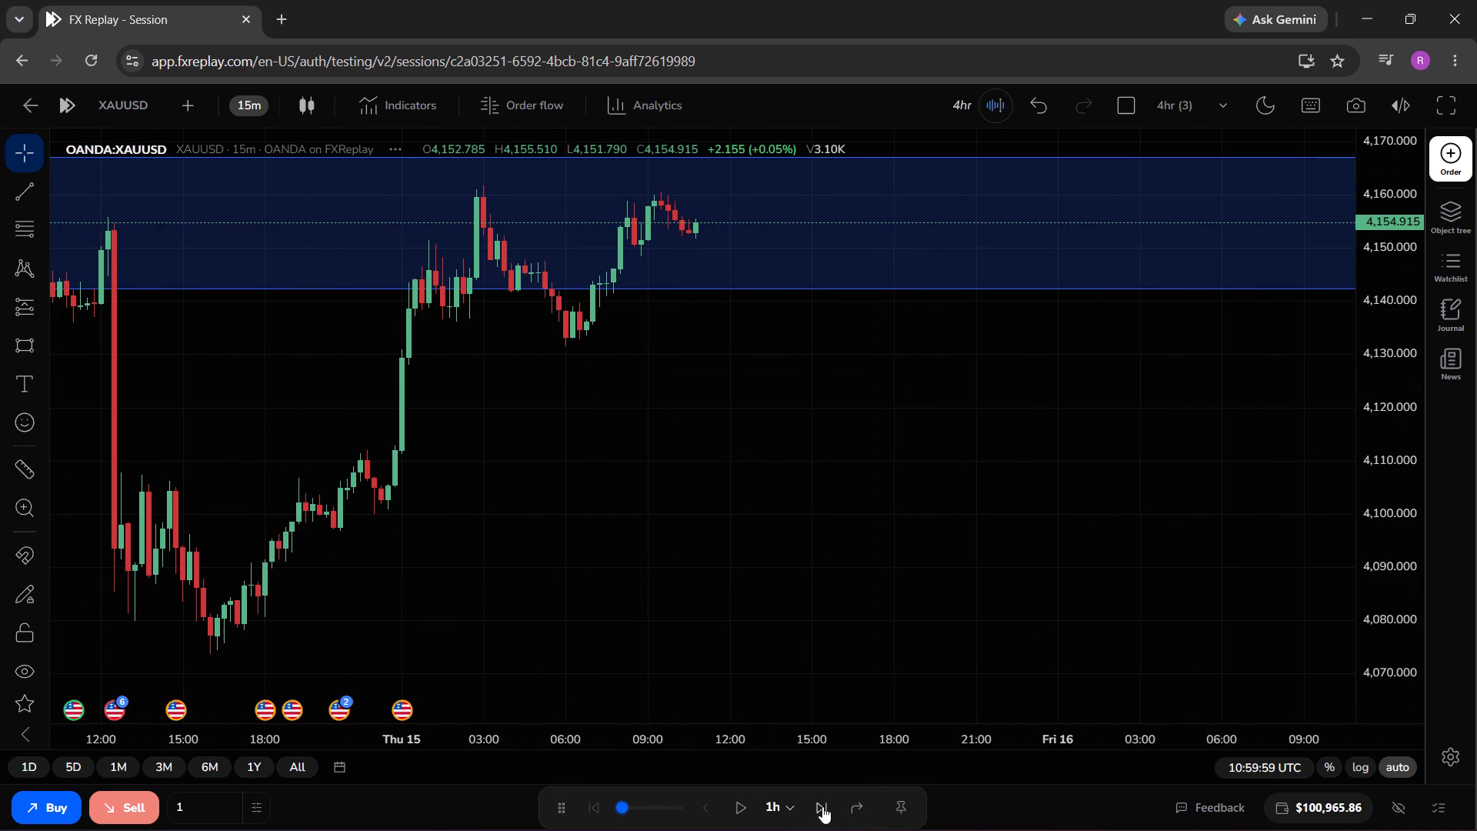
click(822, 806)
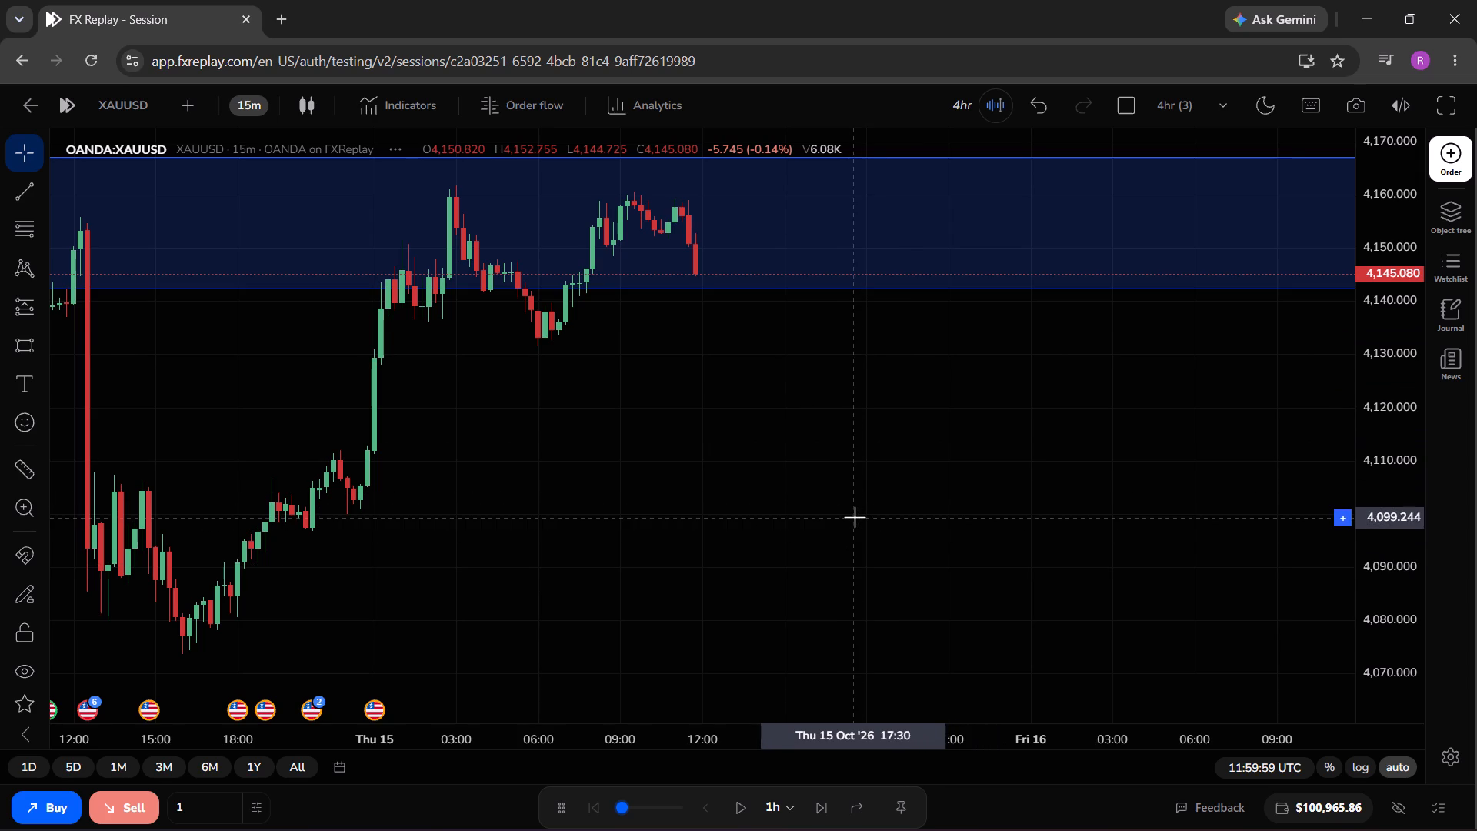
click(816, 814)
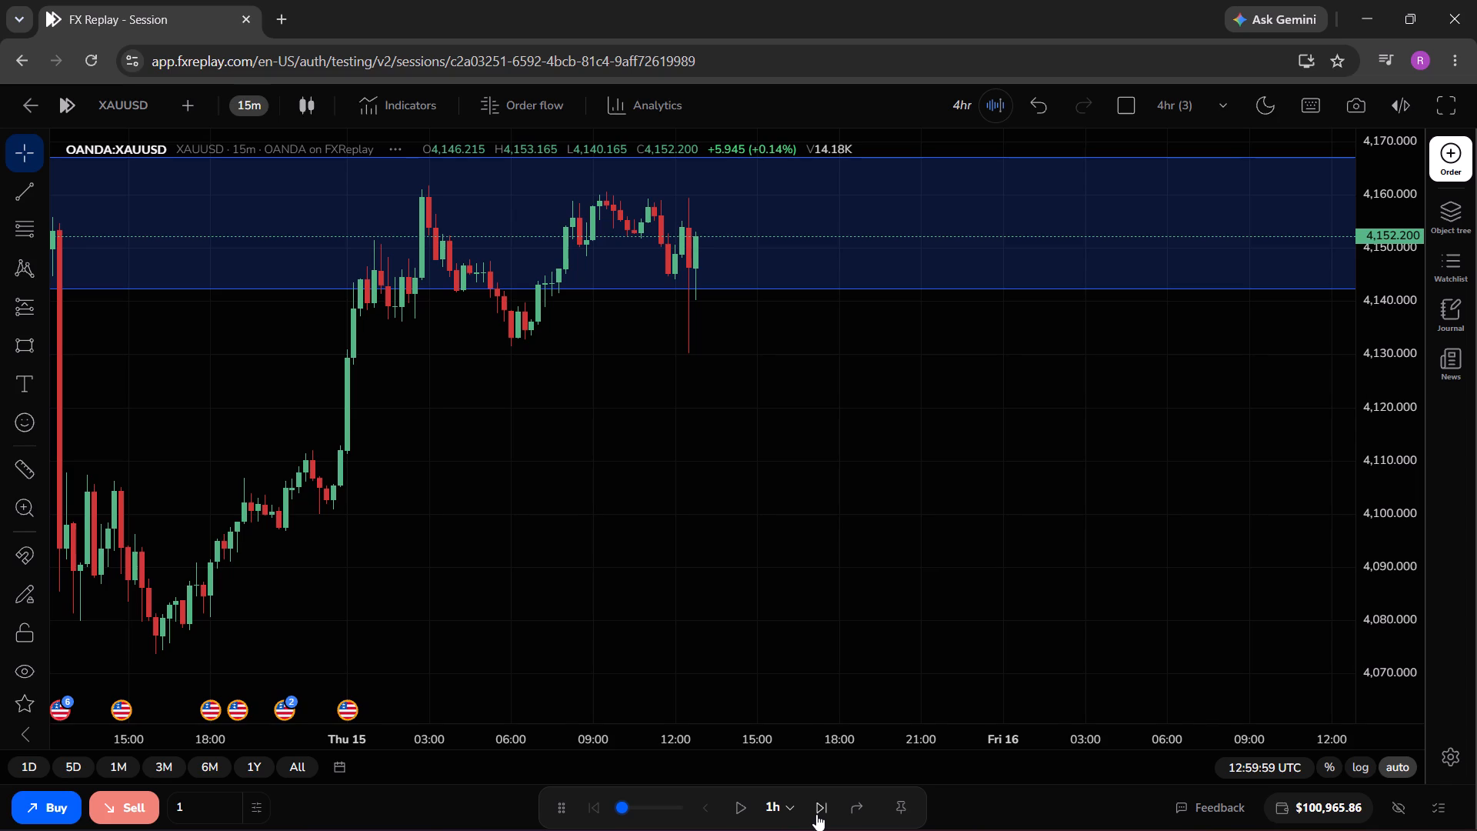
Advance the replay in 1-hour steps to 23:59:59 UTC on 15 October.
click(816, 814)
click(816, 814)
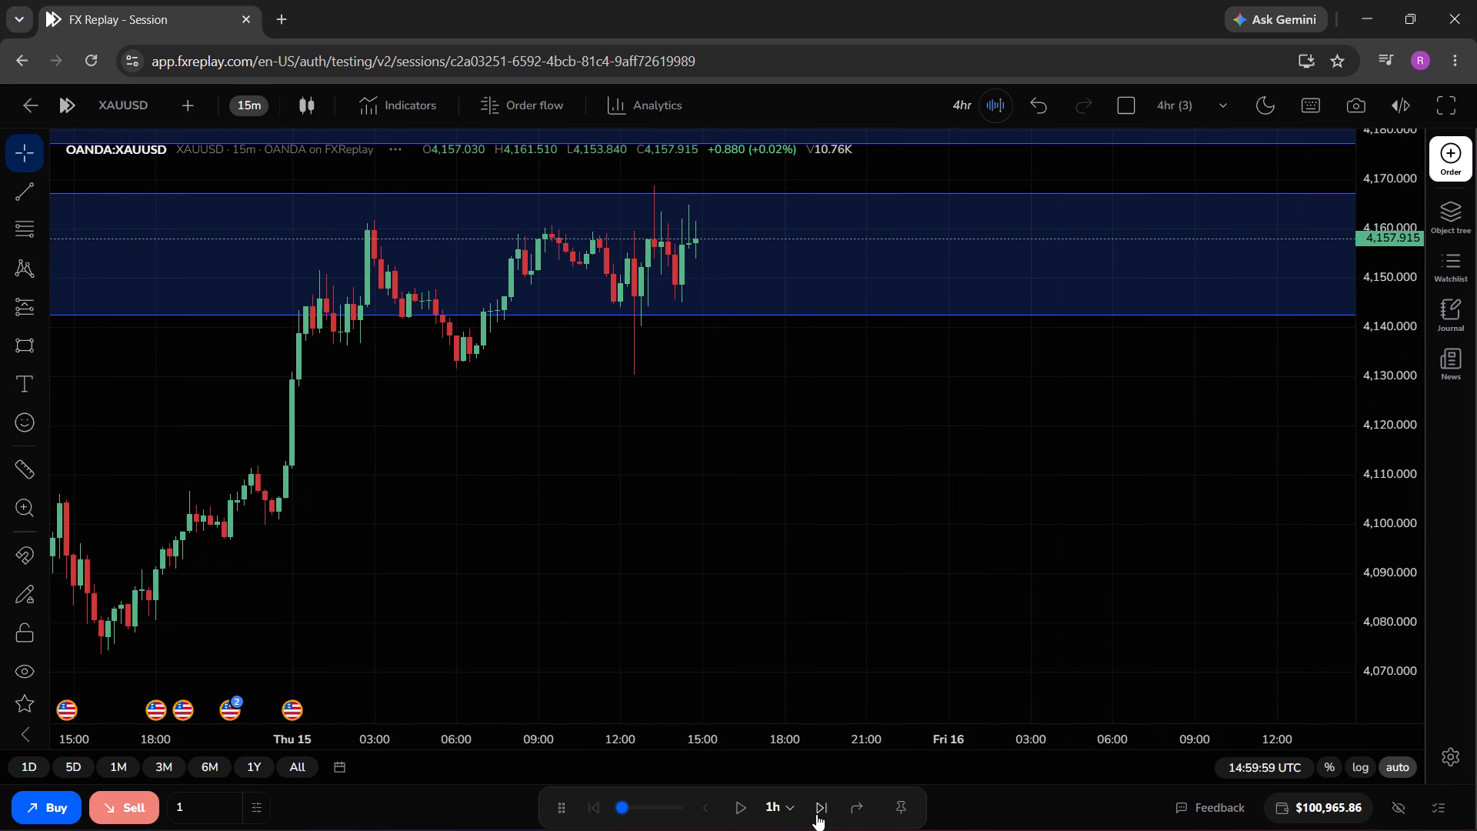
click(816, 814)
click(816, 814)
click(816, 814)
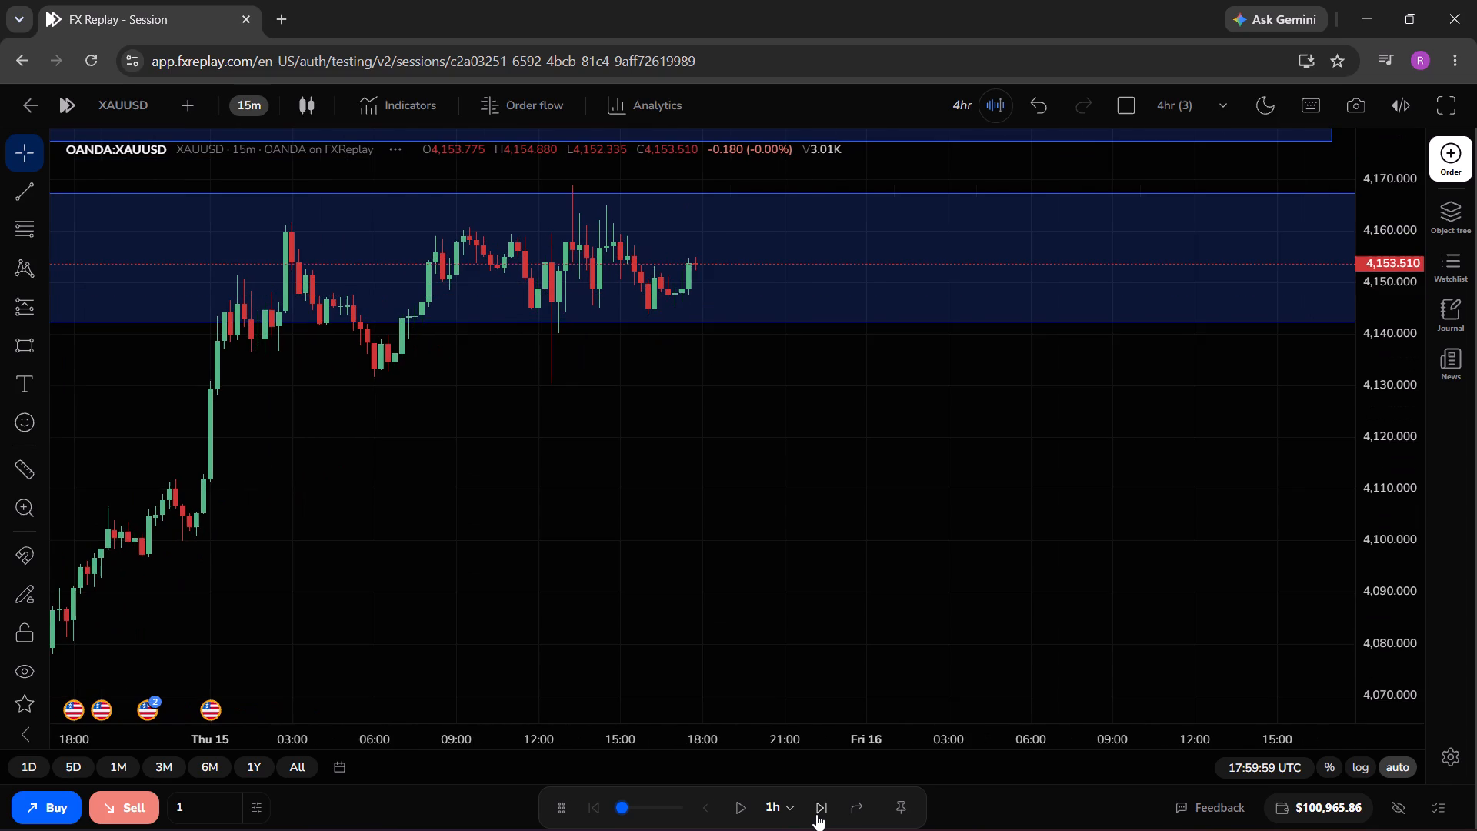
click(816, 814)
click(816, 814)
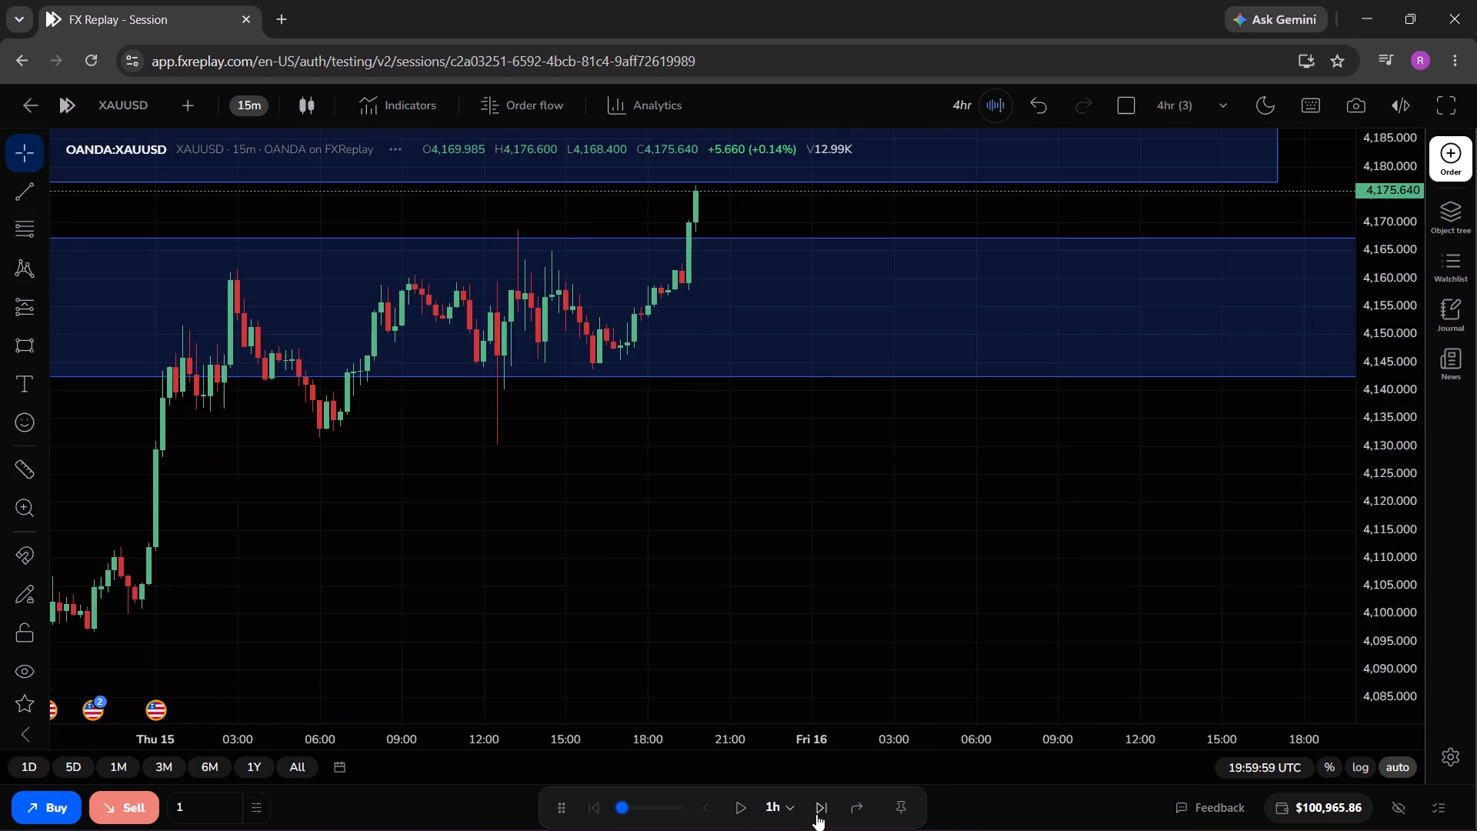
click(816, 814)
click(816, 814)
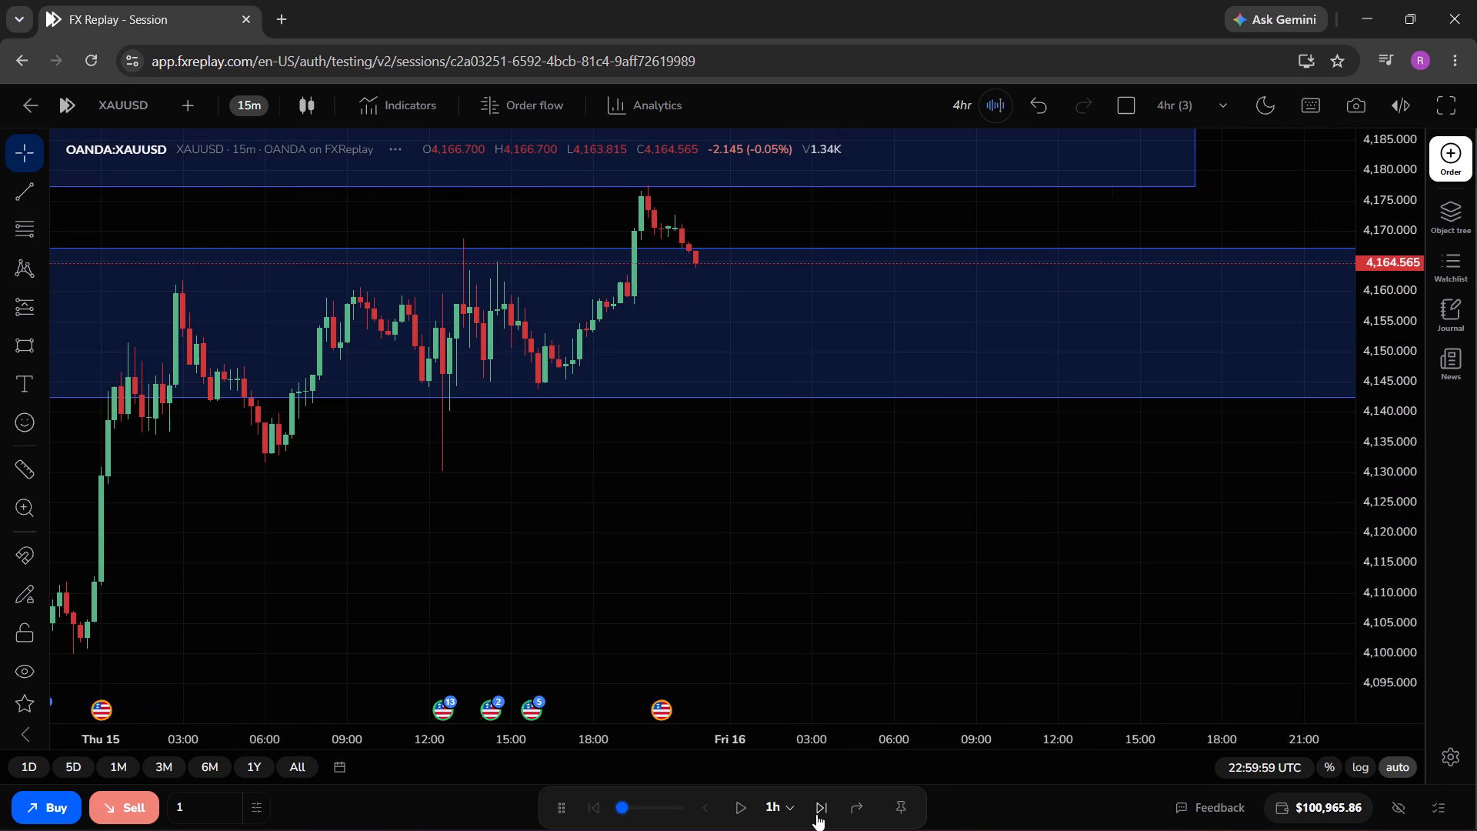
click(816, 814)
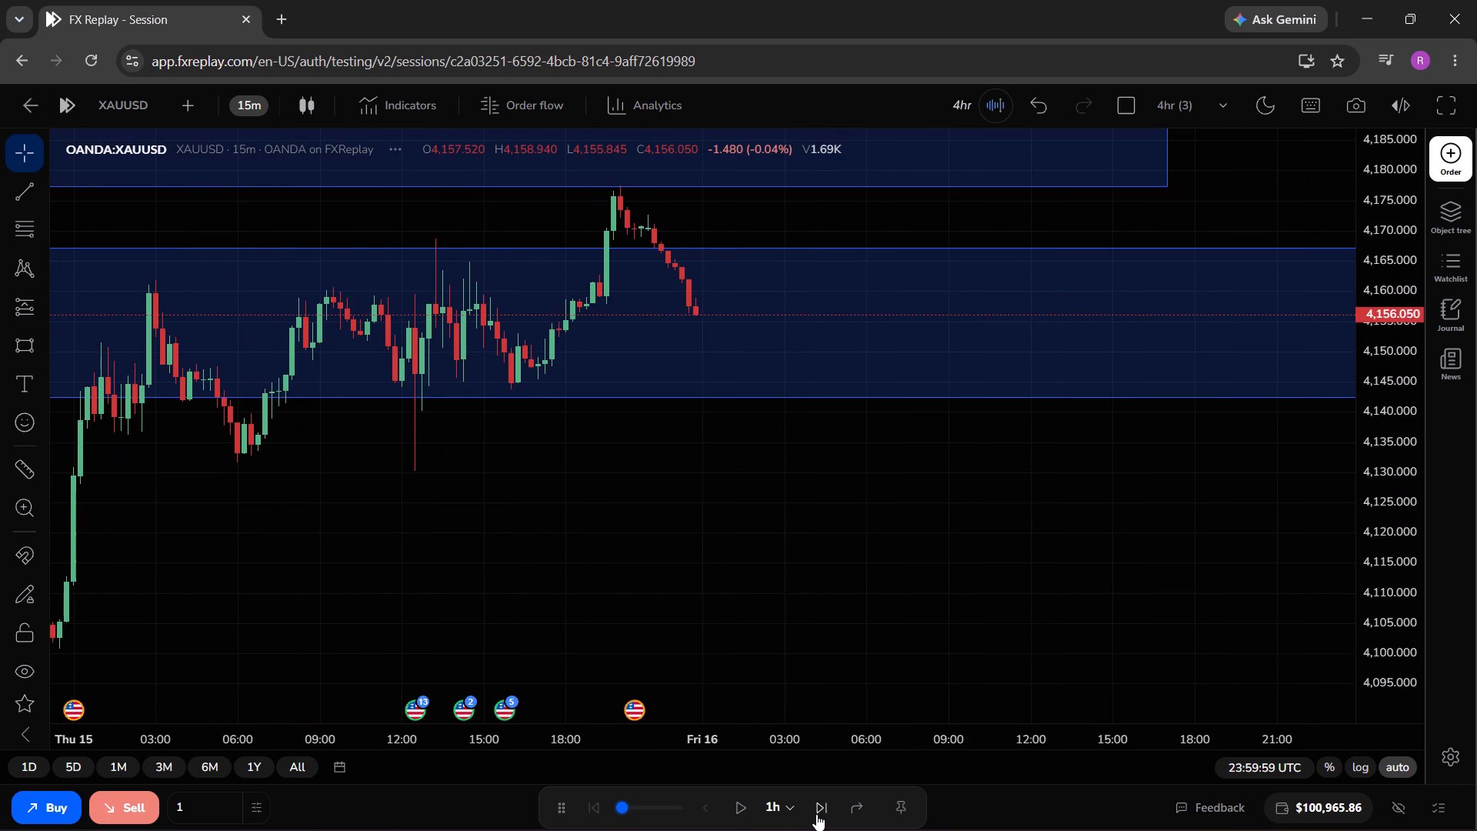
Advance the replay in 1-hour steps to 09:59:59 UTC on 16 October, following price into the upper supply zone.
click(816, 814)
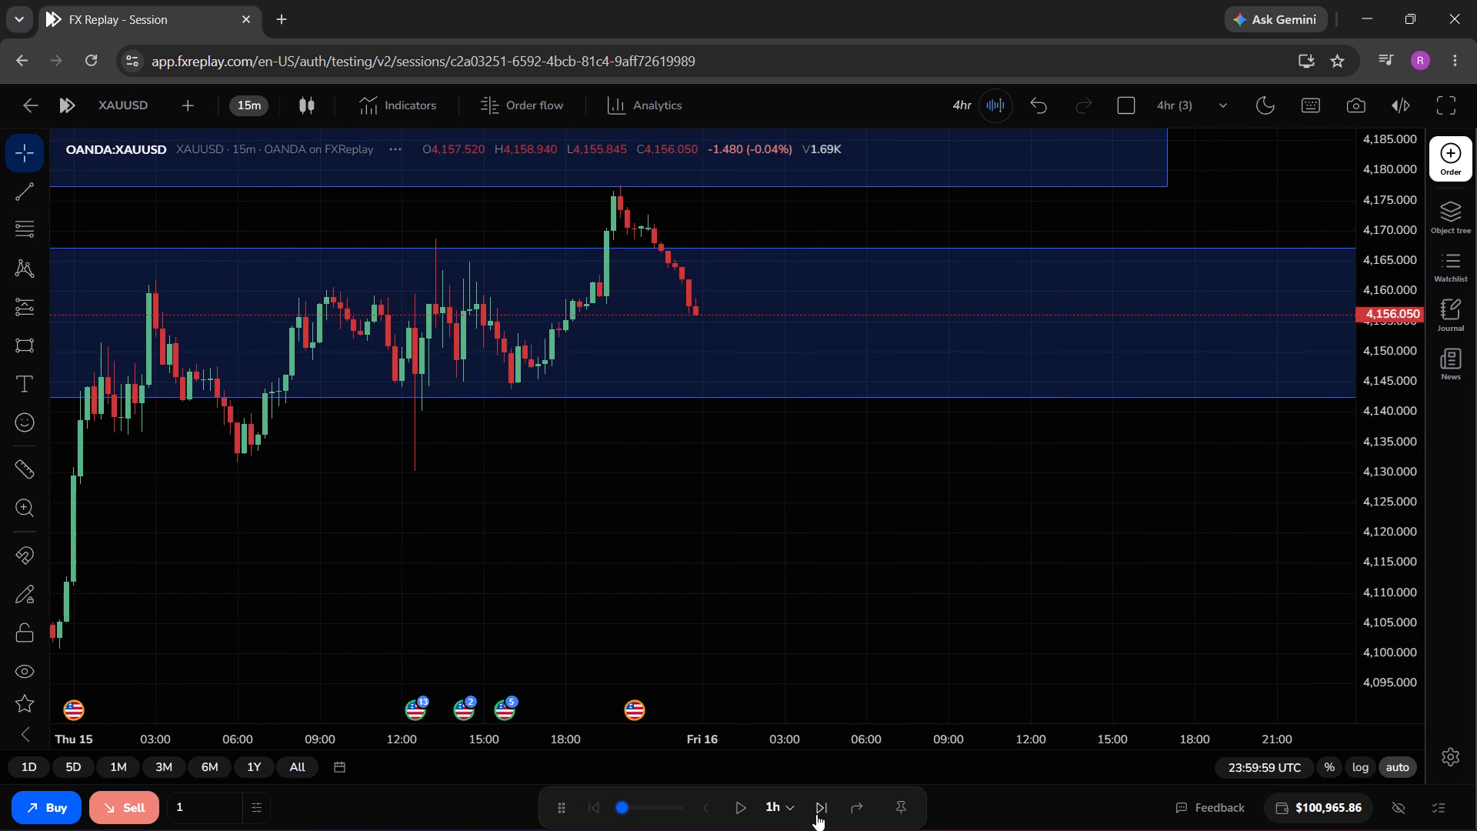
click(816, 814)
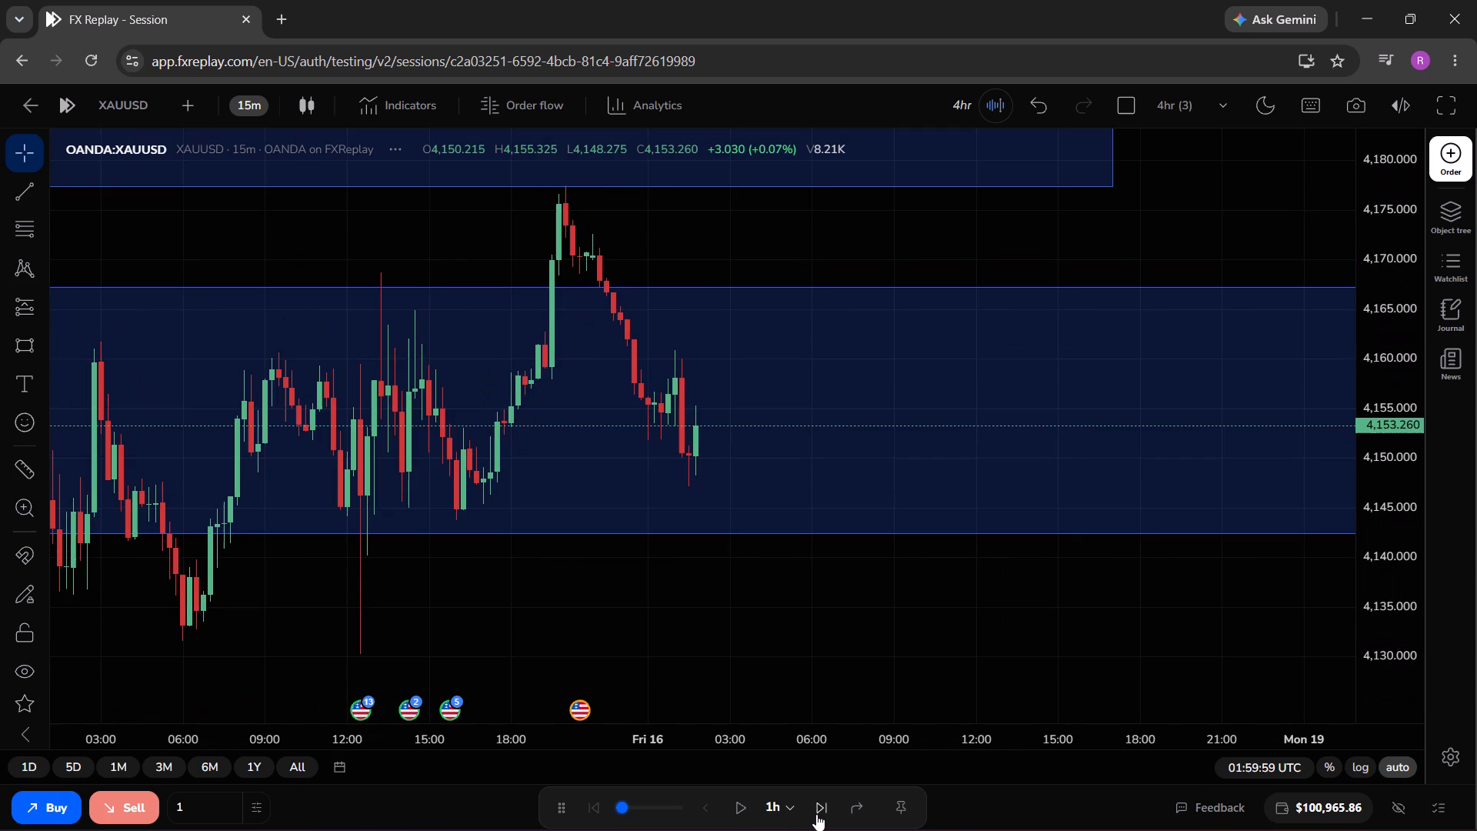
click(816, 814)
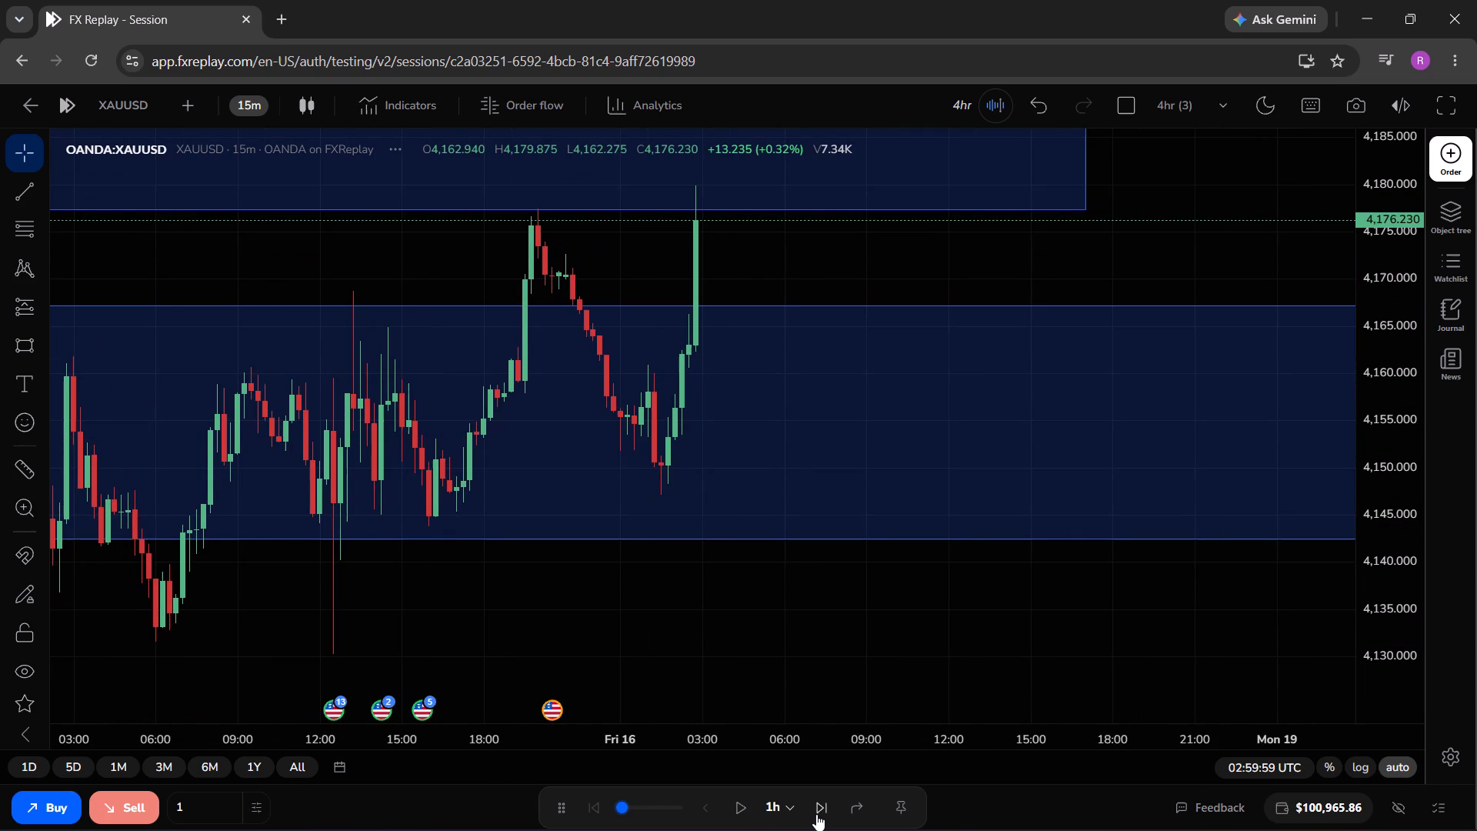
click(816, 814)
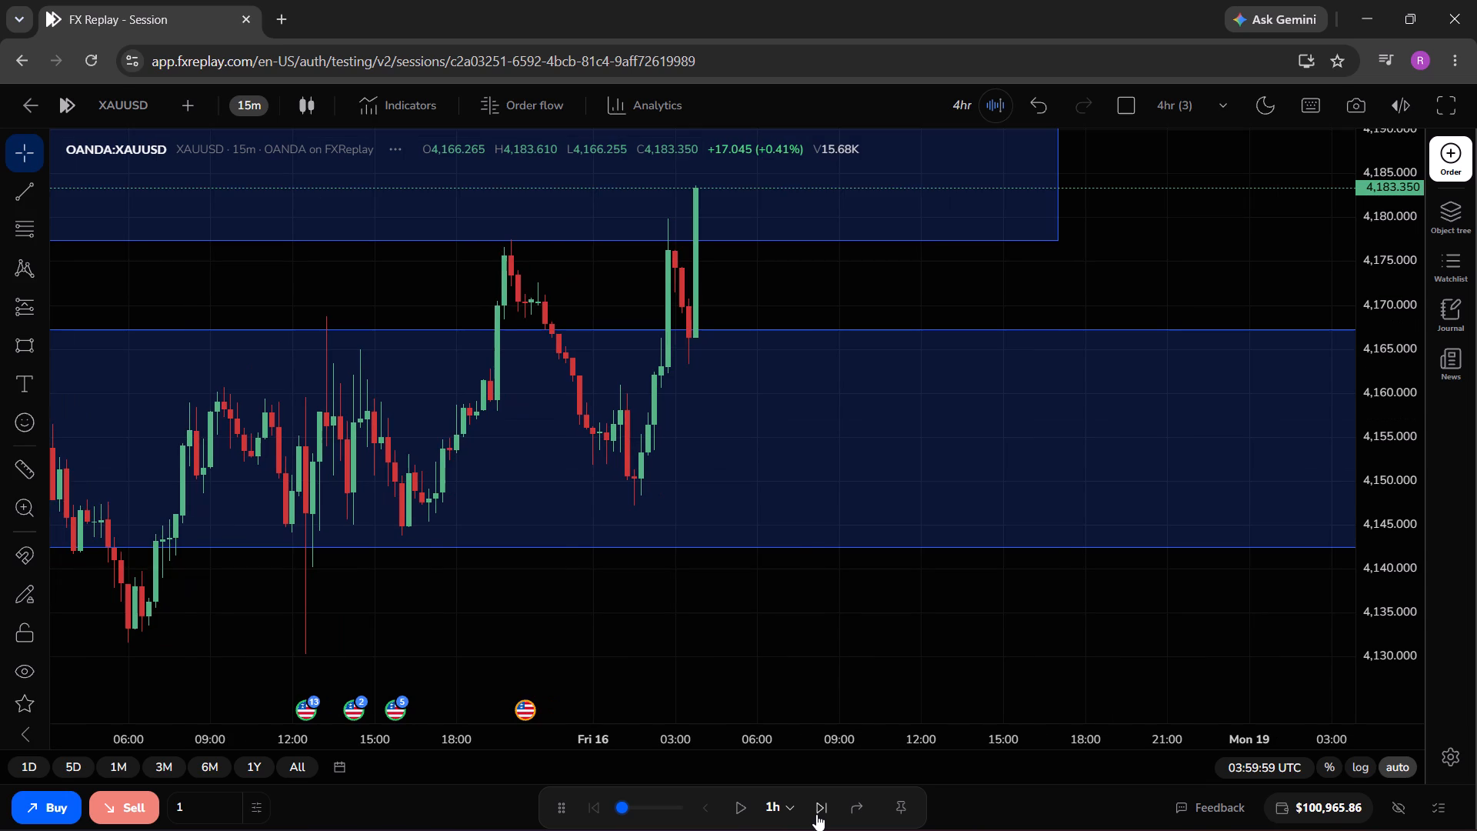
click(816, 814)
click(816, 814)
click(816, 814)
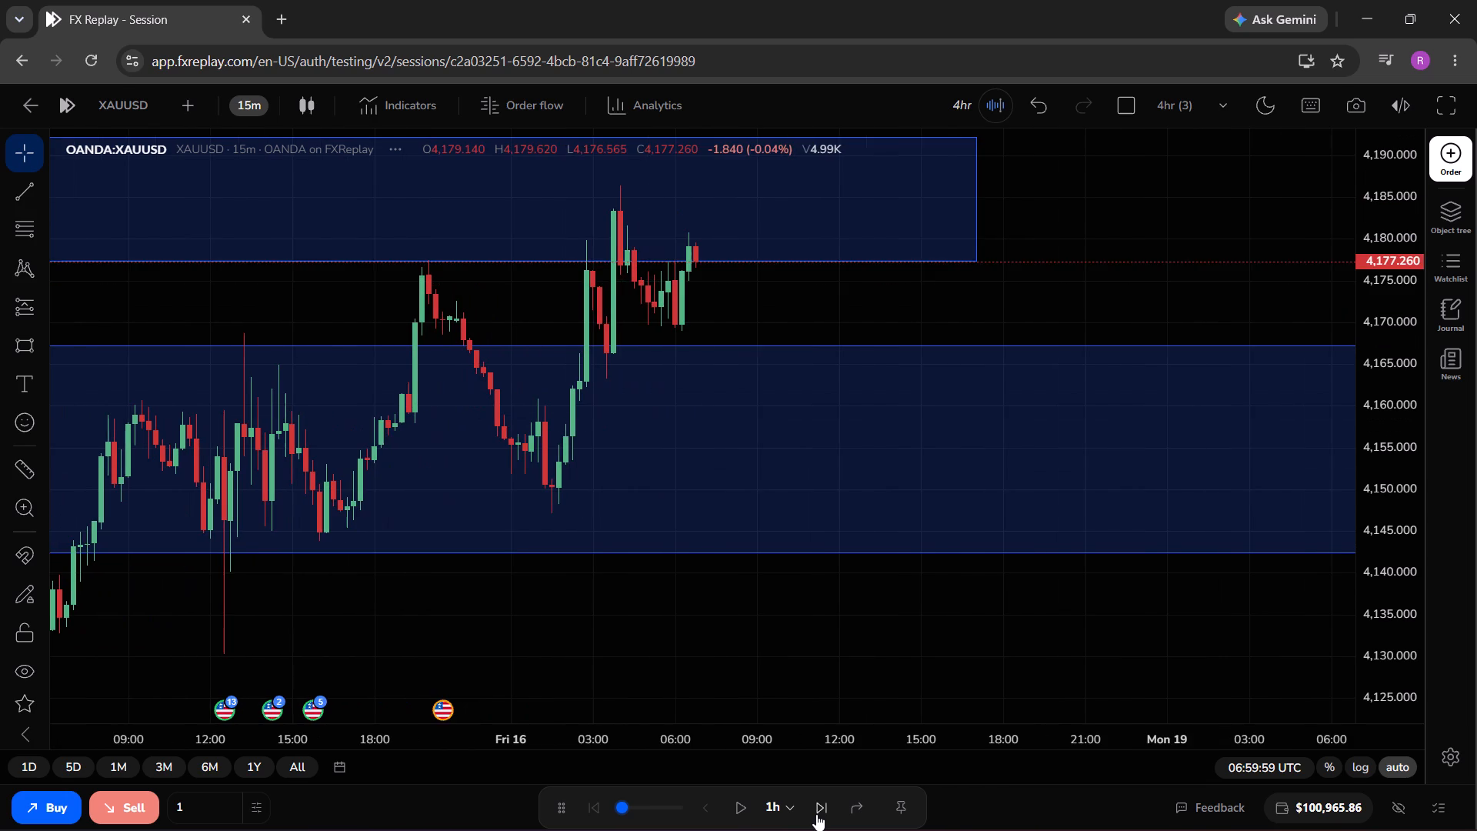
click(816, 814)
click(816, 814)
click(816, 814)
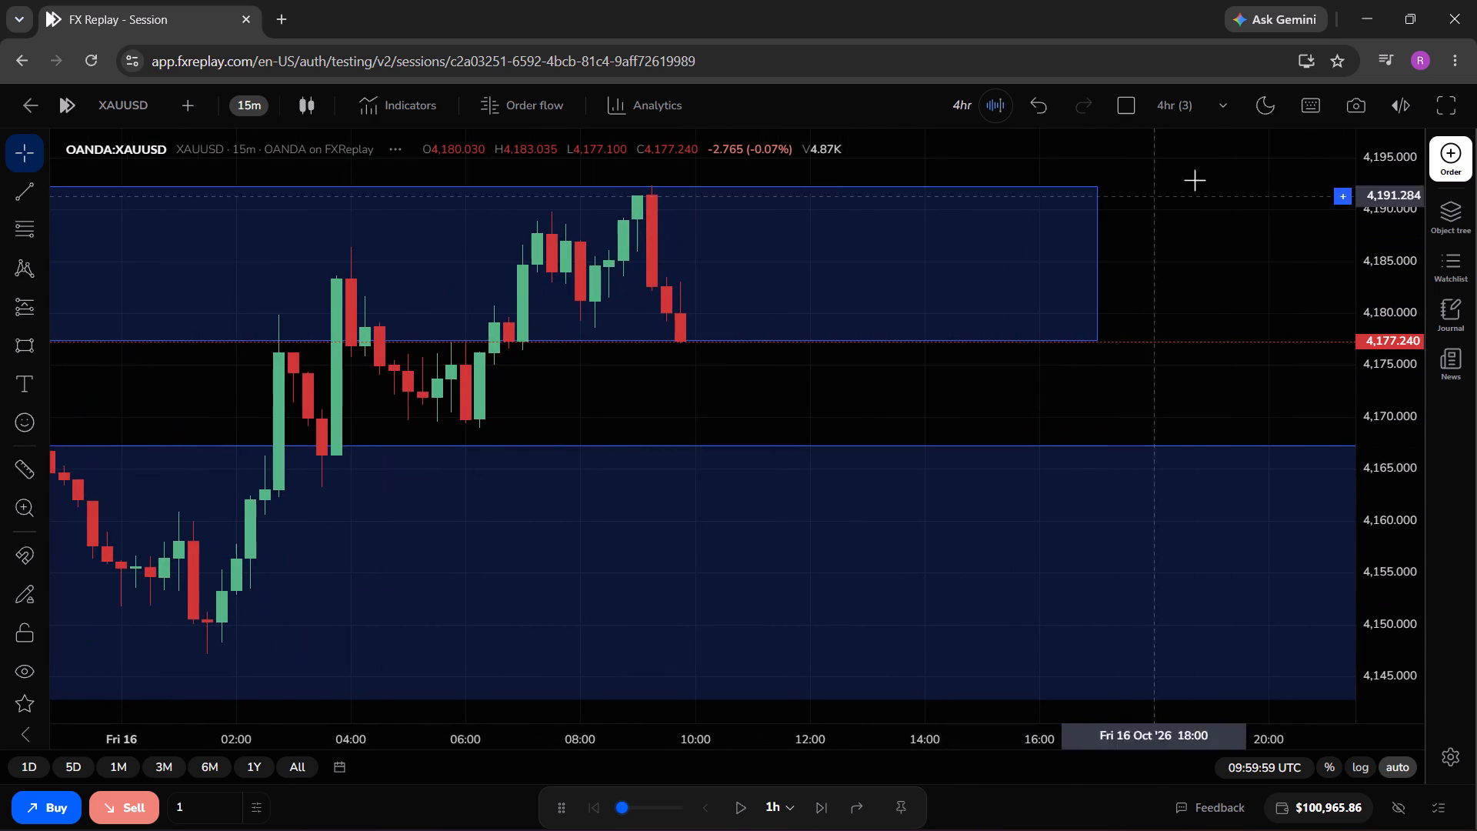
Draft a sell limit order on XAUUSD with entry at 4183.732 inside the upper supply zone and stop loss at 4192.649 above it.
click(1464, 155)
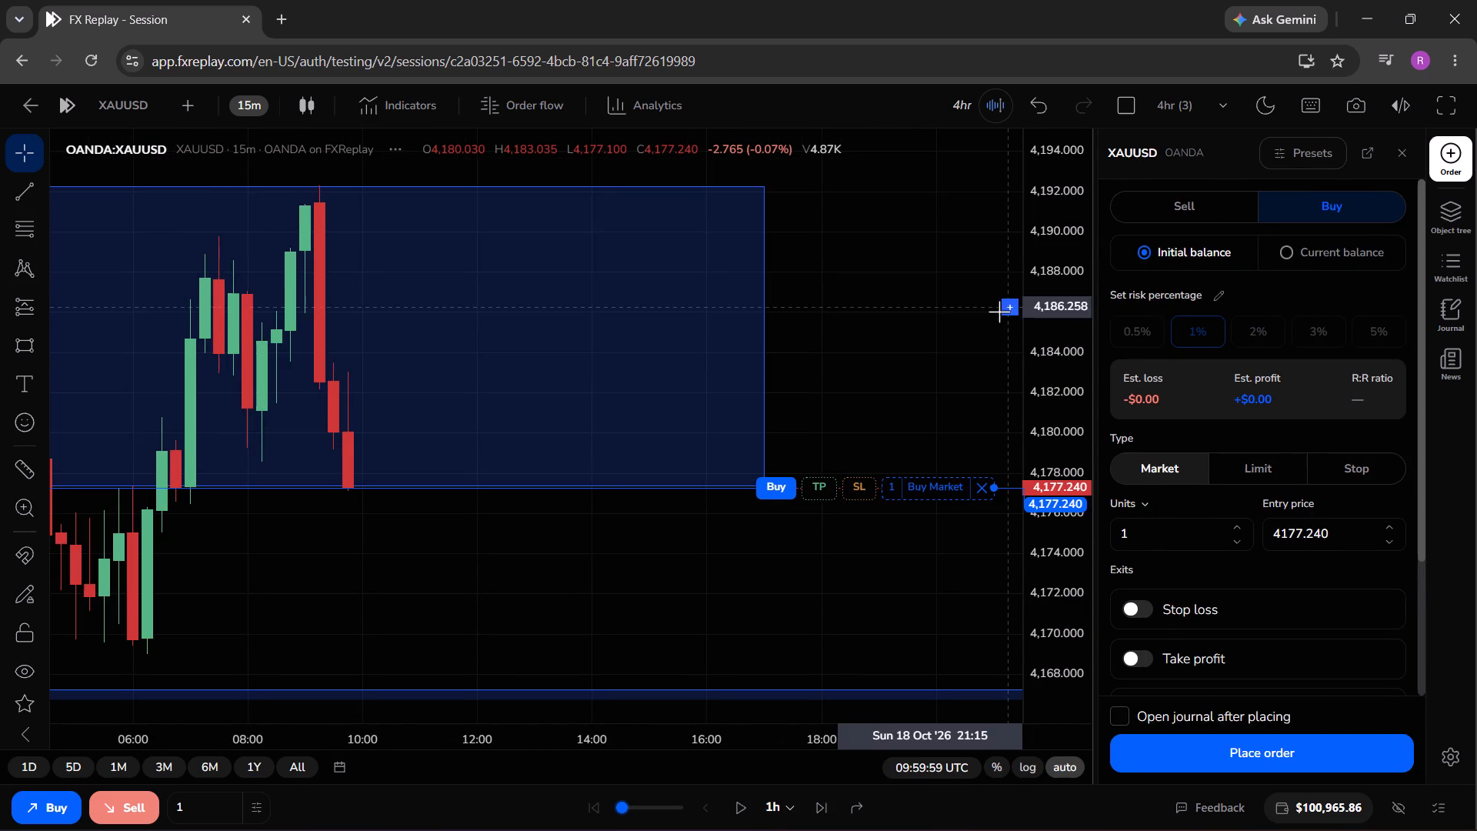
click(1149, 205)
drag(925, 485, 917, 365)
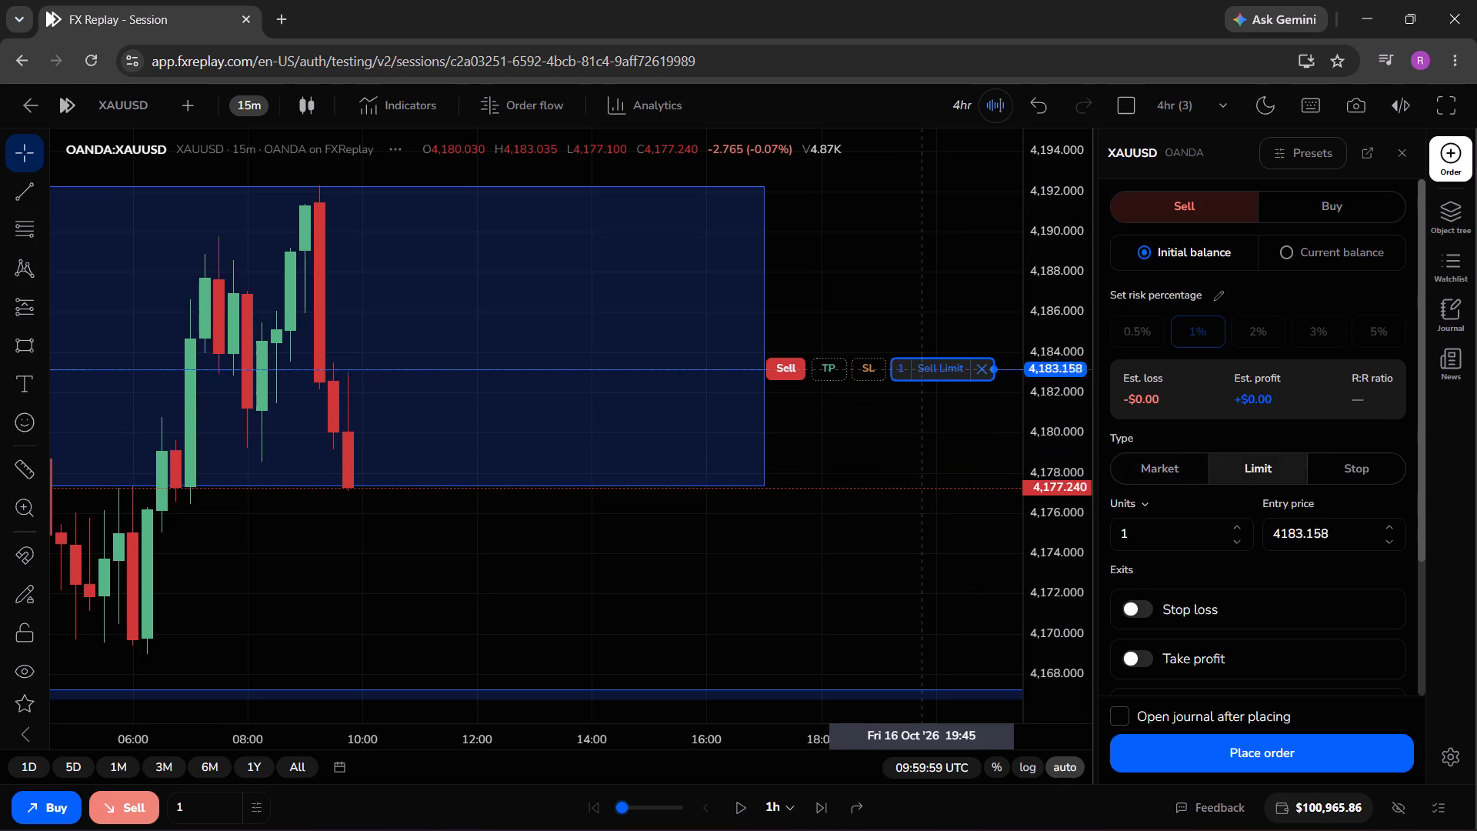
drag(917, 365, 920, 357)
drag(876, 355, 865, 178)
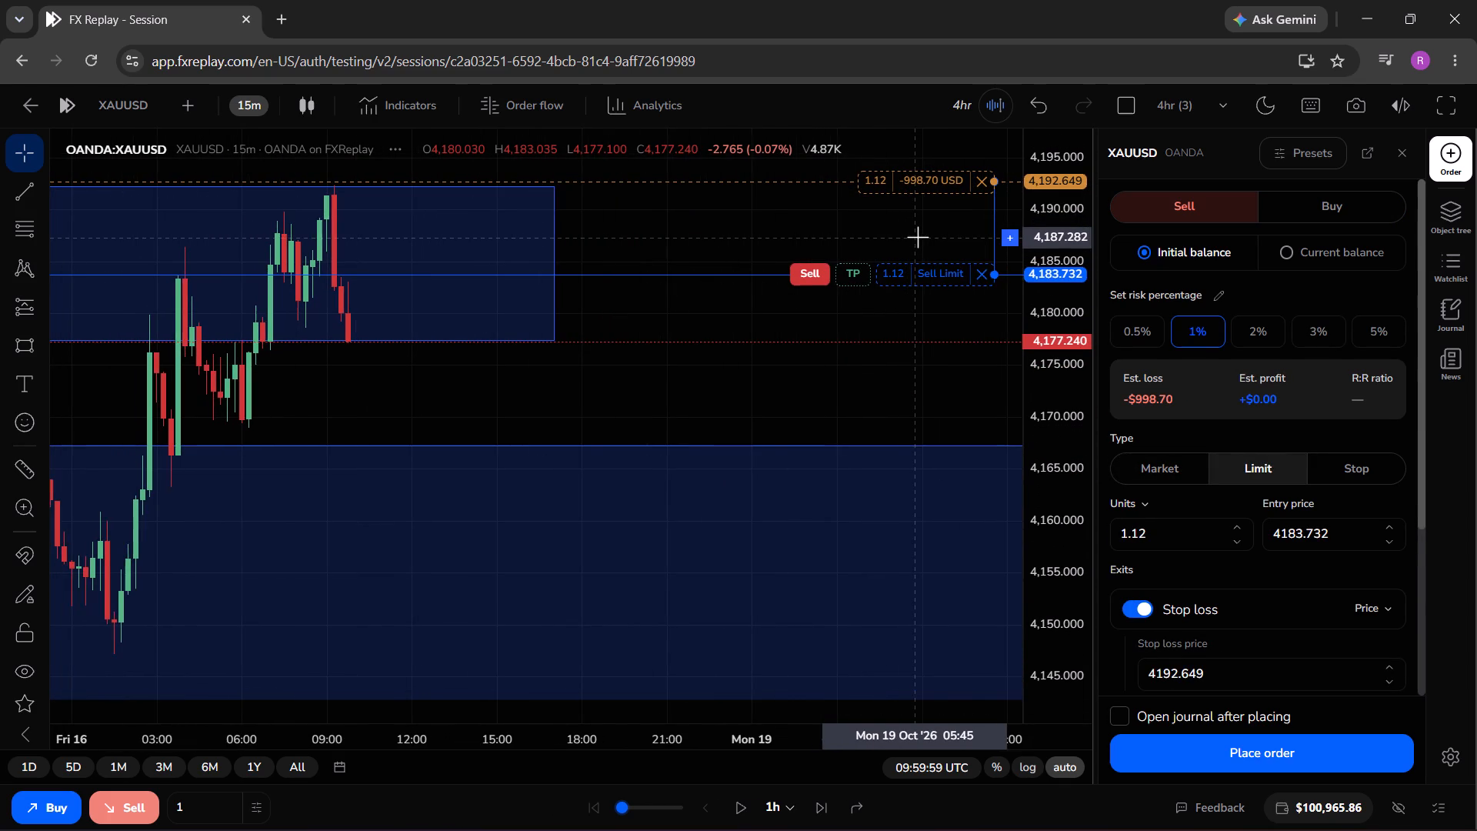
Add a take profit at 4140.366, just below the lower zone, and place the sell limit order.
drag(849, 274, 911, 681)
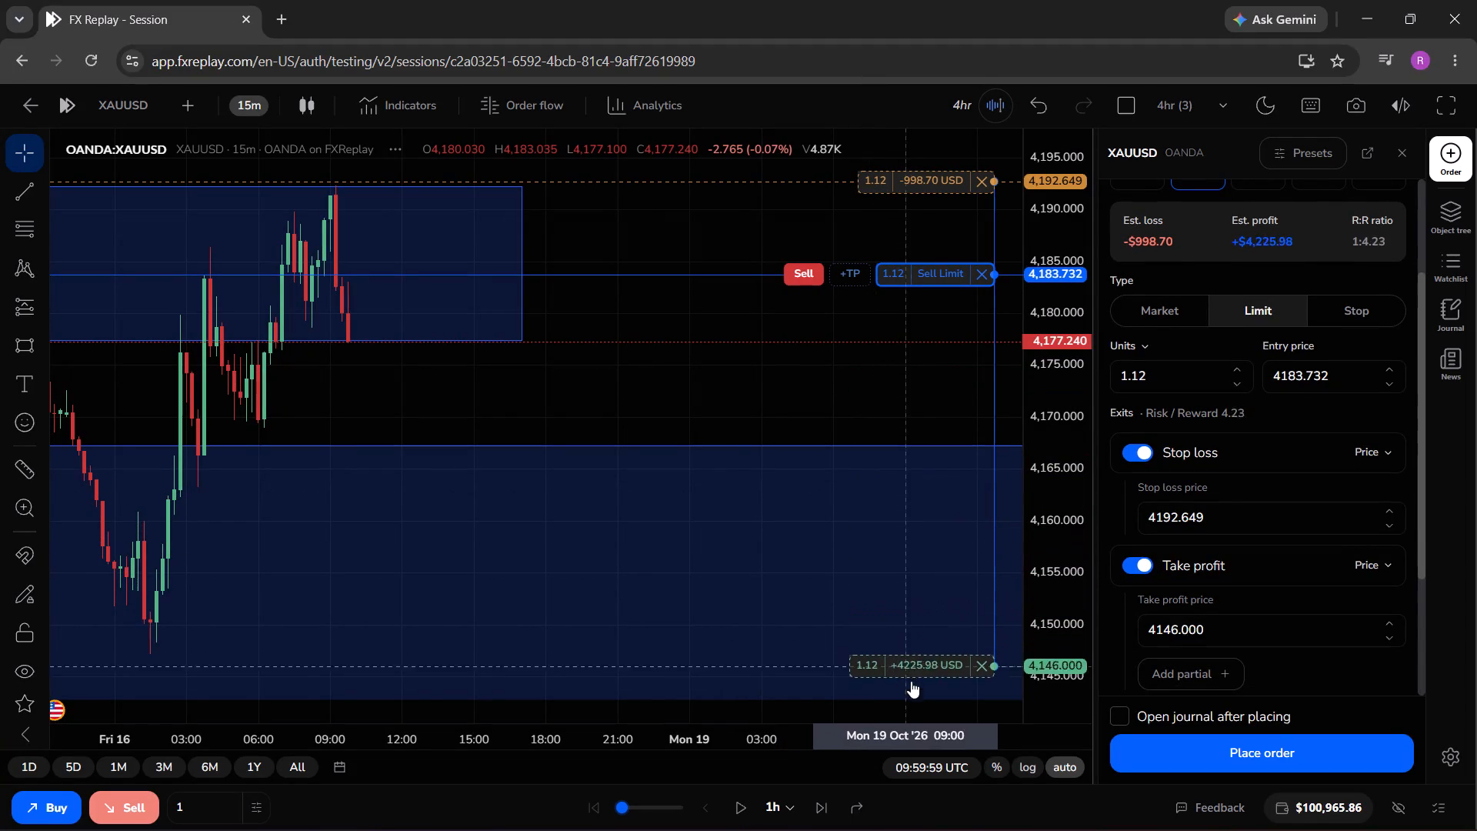
drag(911, 681, 918, 639)
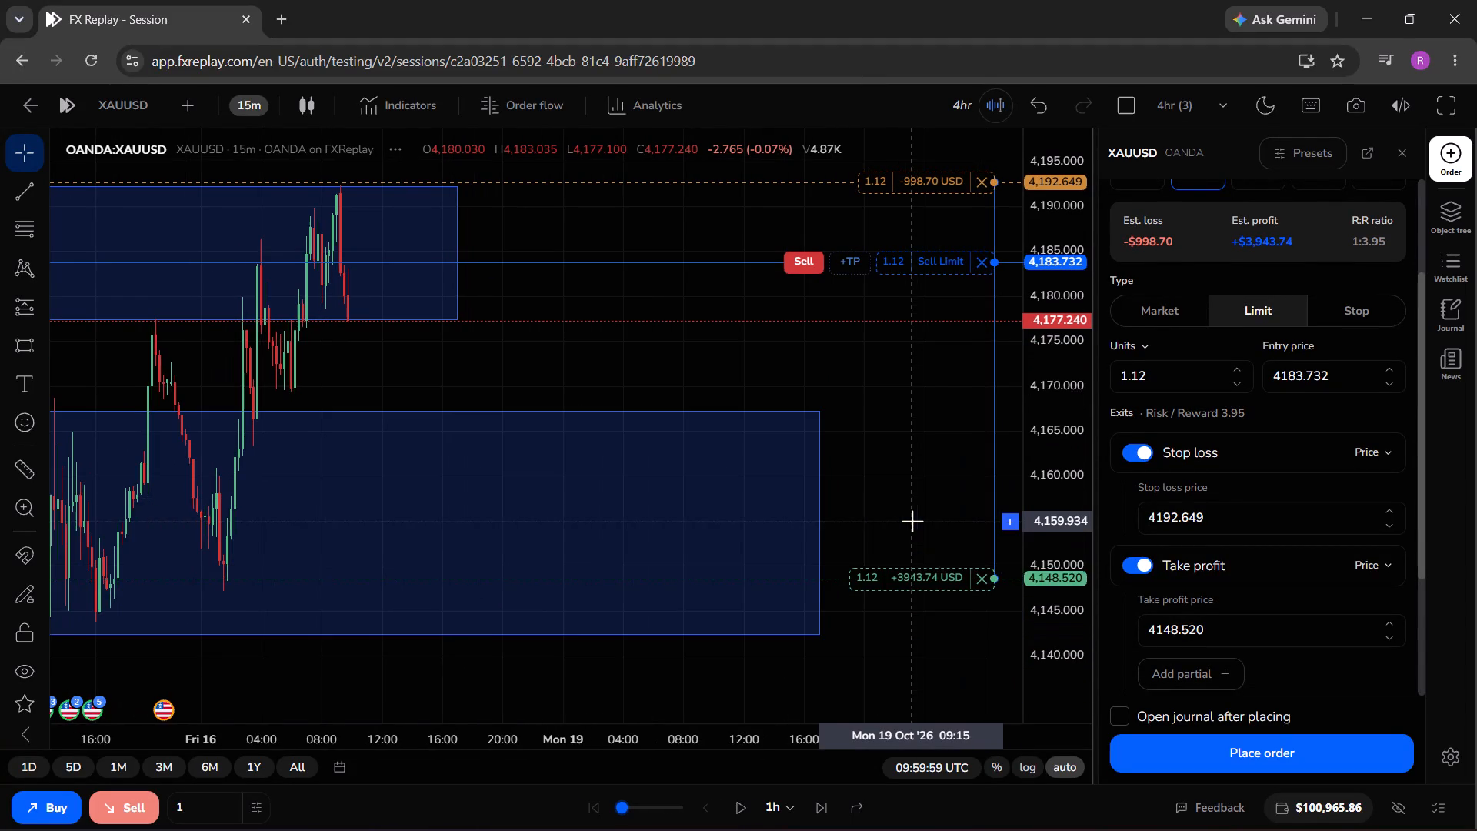
drag(927, 582, 959, 641)
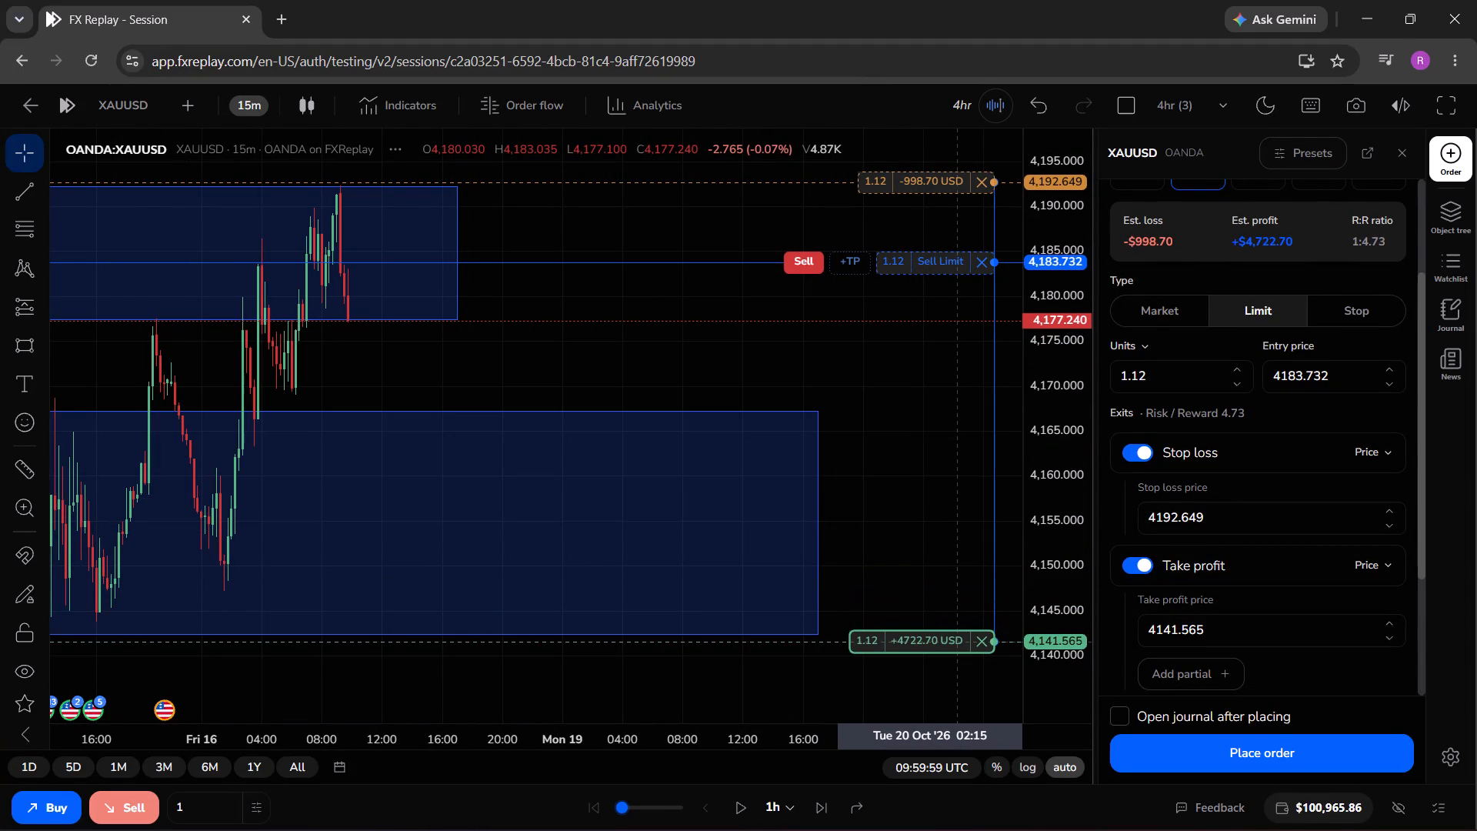
drag(959, 641, 960, 645)
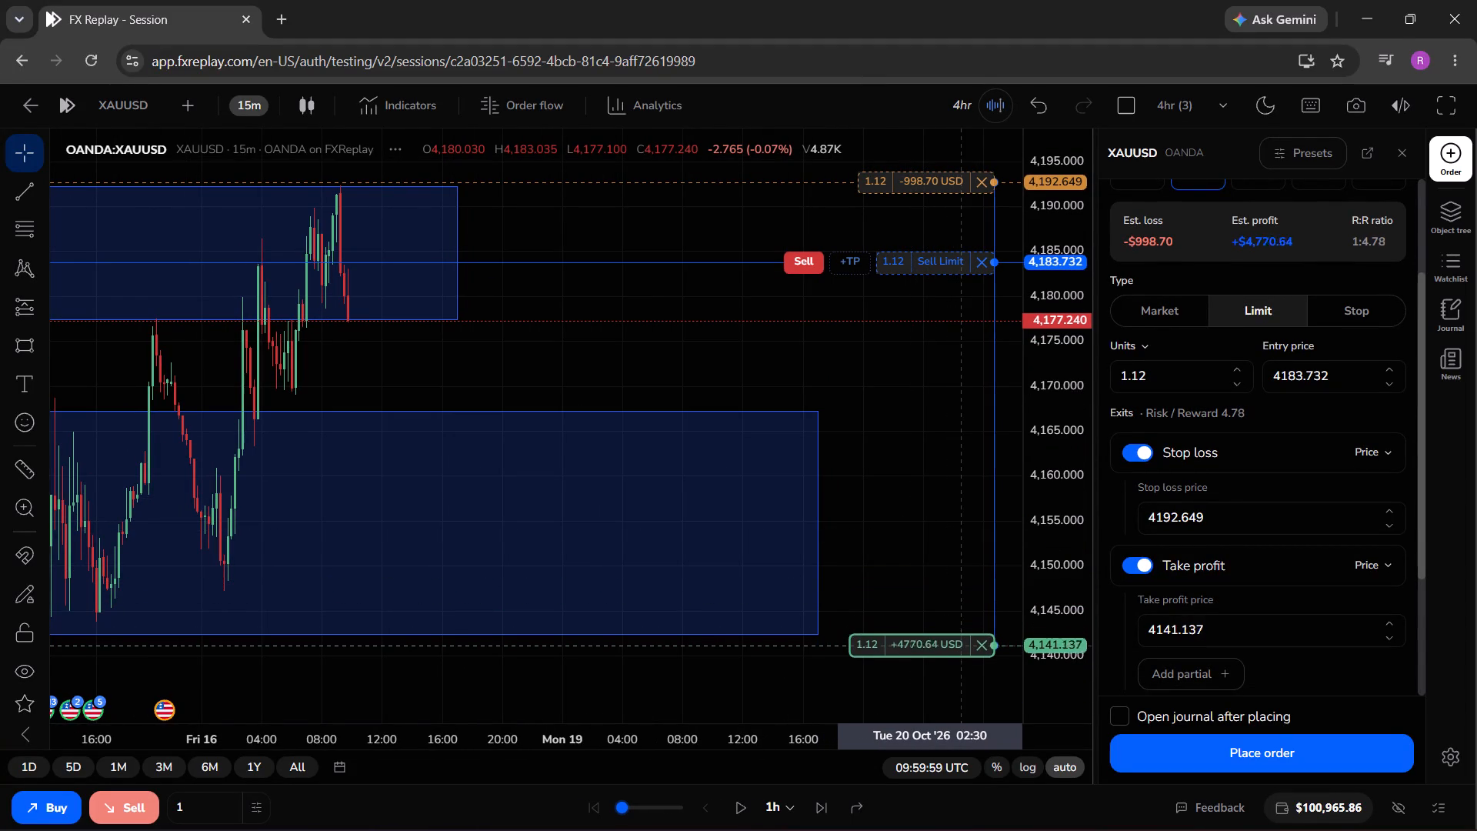
drag(960, 645, 960, 652)
click(1132, 756)
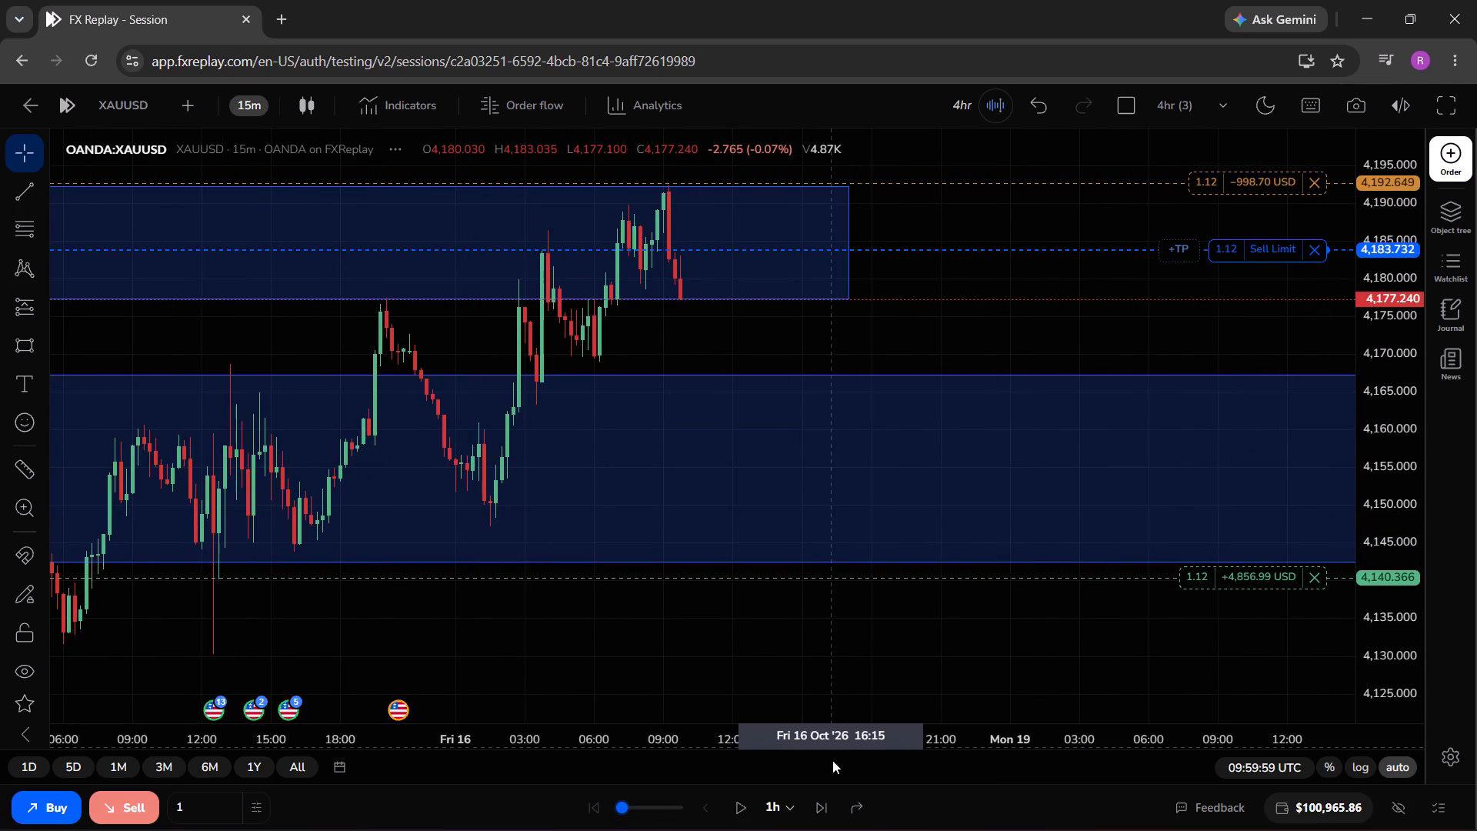
Advance the replay in 1-hour steps to 01:59:59 UTC on 19 October, following the sell trade.
click(822, 802)
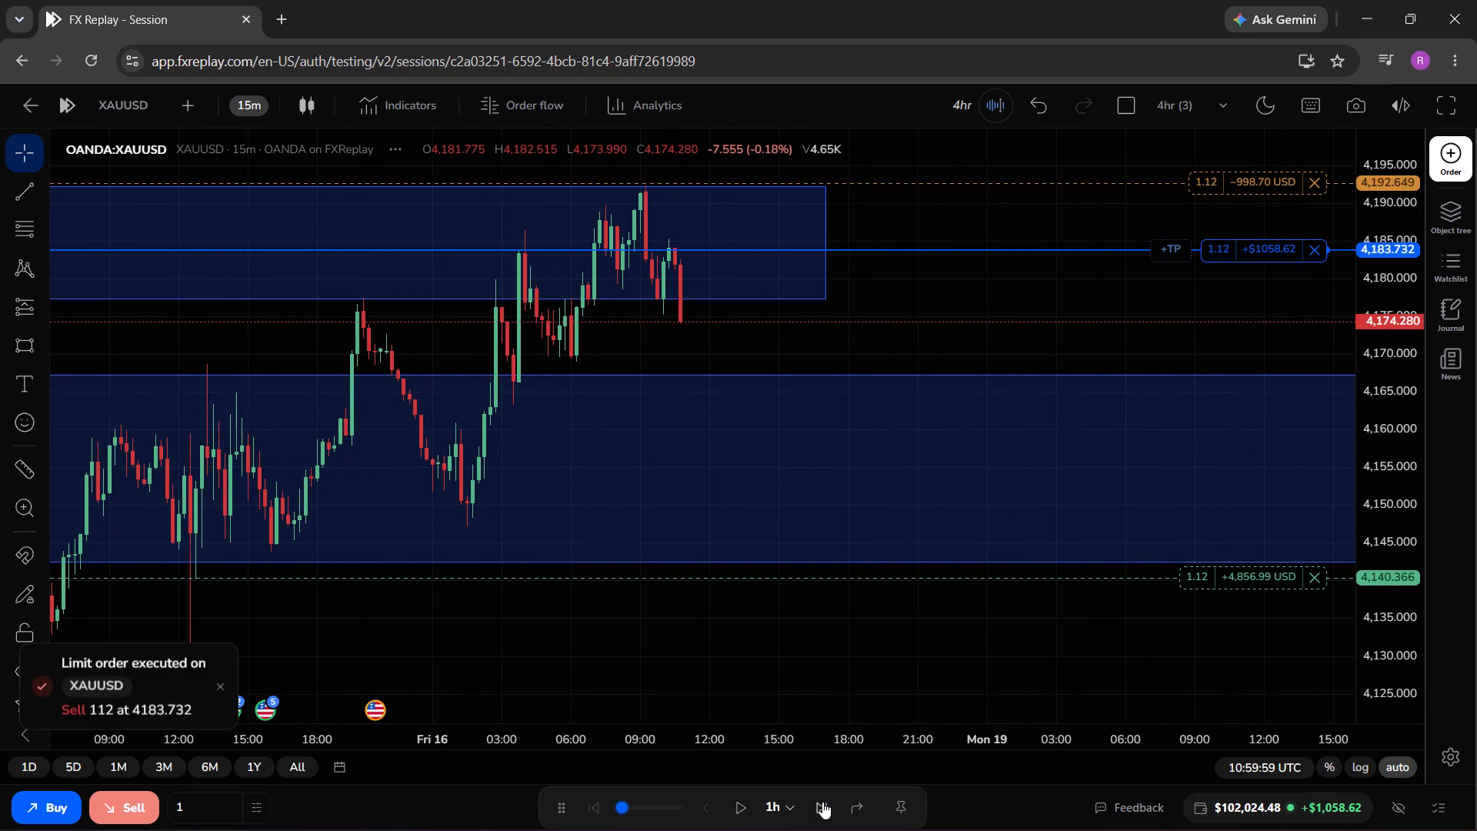
triple_click(822, 802)
triple_click(822, 802)
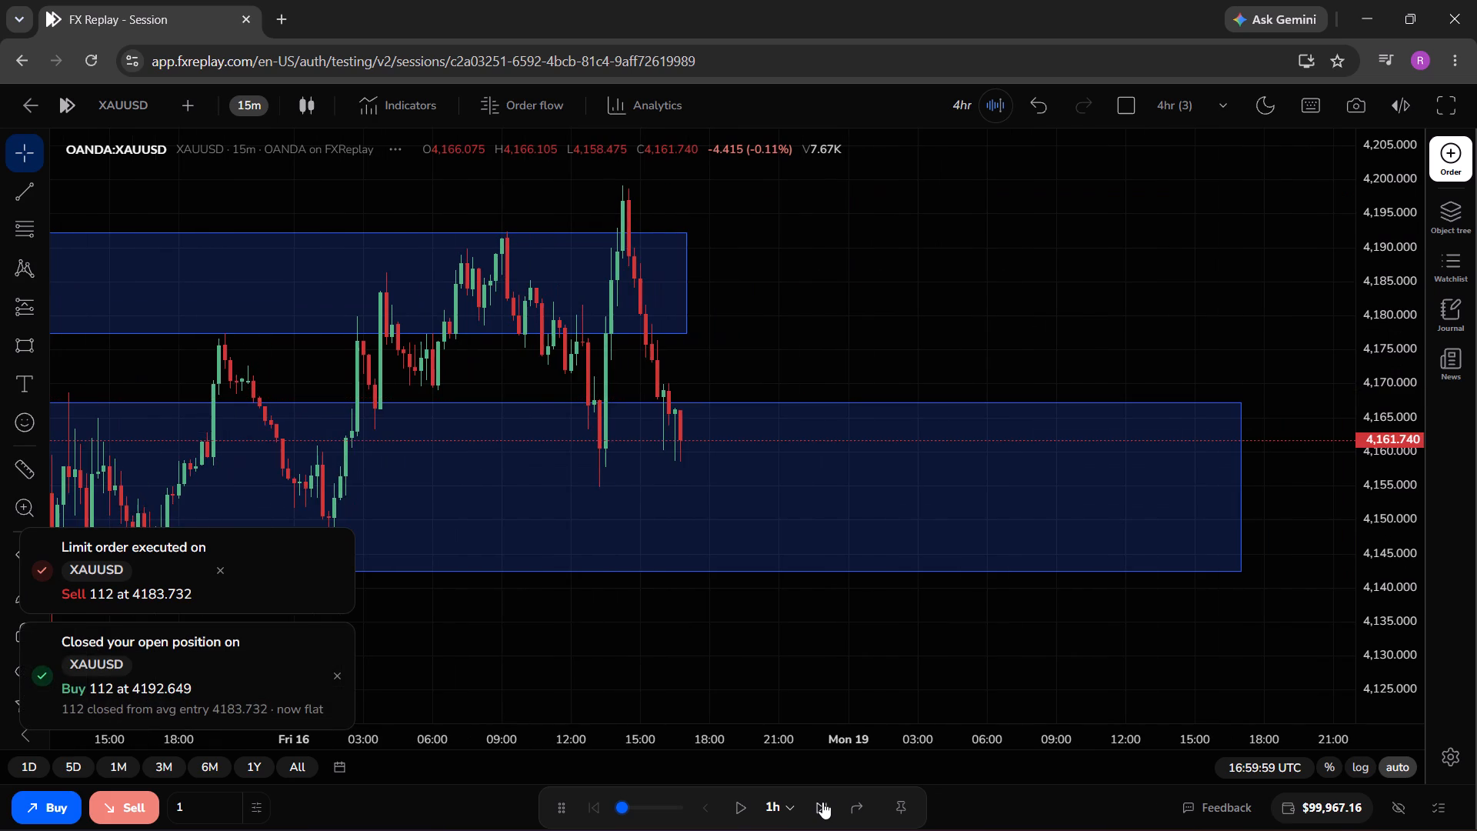
triple_click(822, 802)
triple_click(822, 802)
click(822, 802)
click(822, 802)
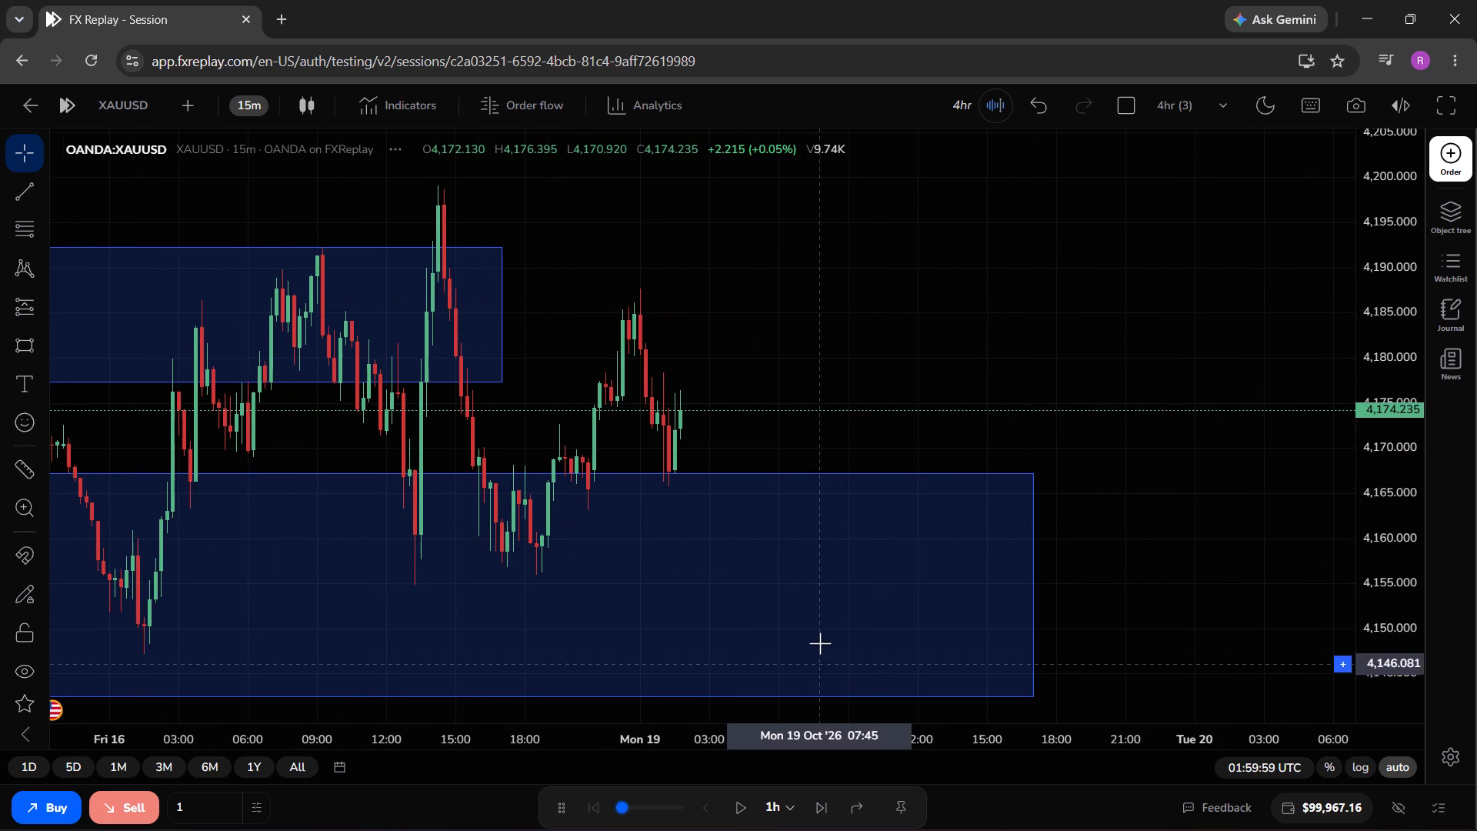
Advance the replay in 1-hour steps to 17:59:59 UTC on 19 October, watching price around the lower zone.
click(823, 810)
triple_click(823, 810)
triple_click(823, 810)
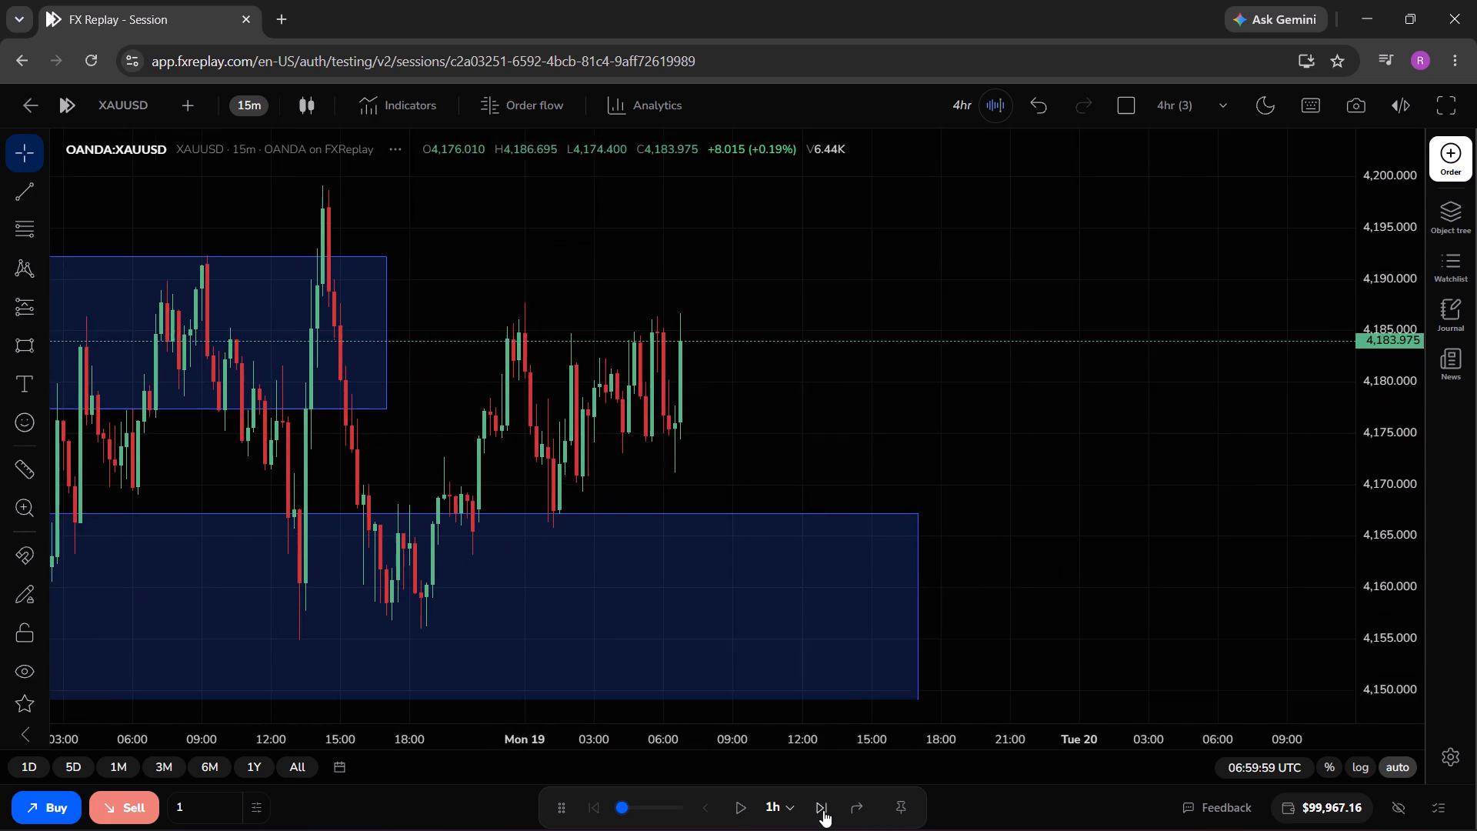
triple_click(823, 810)
triple_click(823, 810)
triple_click(823, 810)
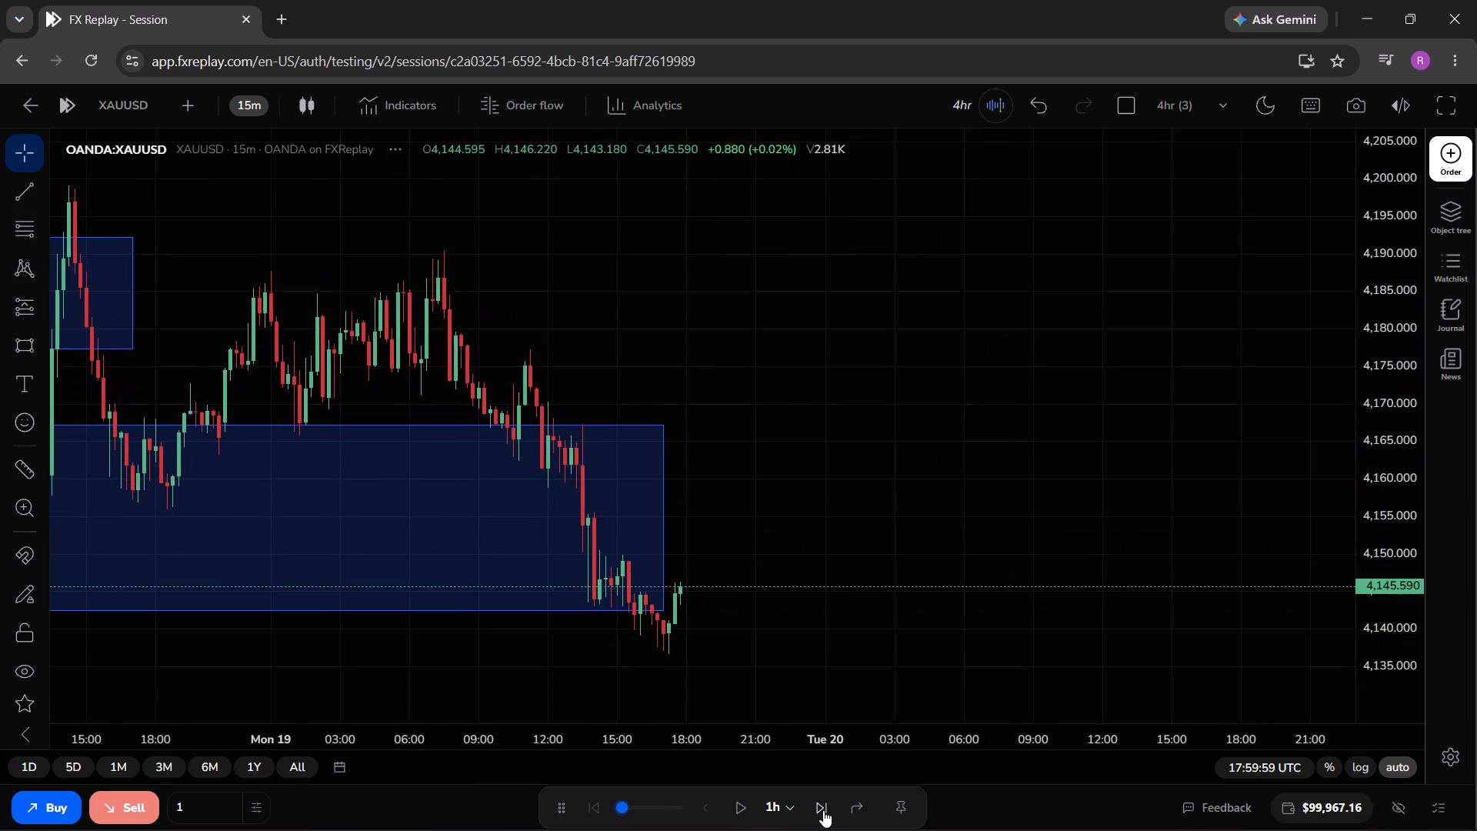
Review price against both marked zones, and advance the replay in 1-hour steps to 17:59:59 UTC on 20 October.
drag(889, 339, 1028, 327)
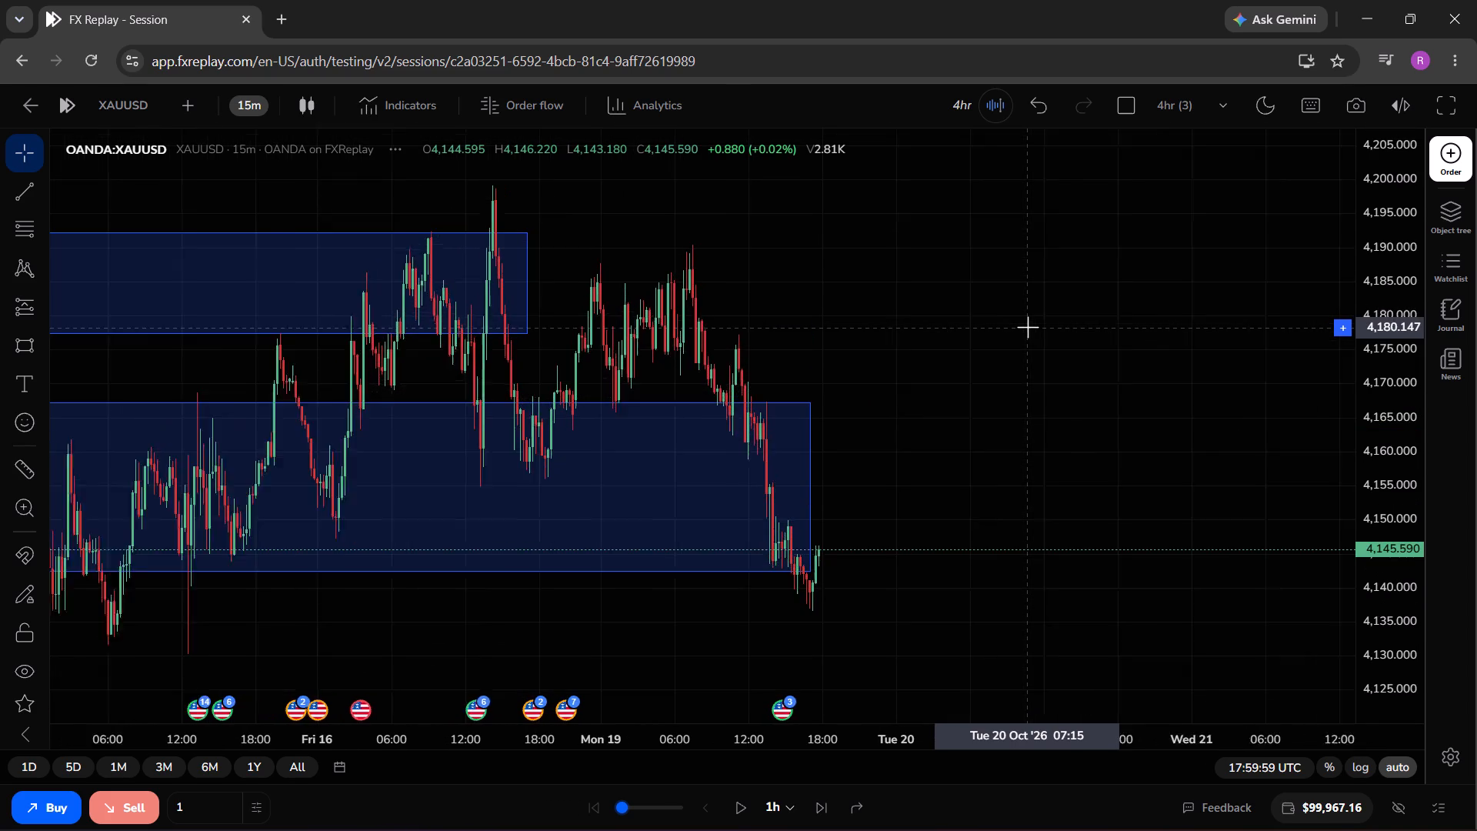
drag(859, 324, 998, 308)
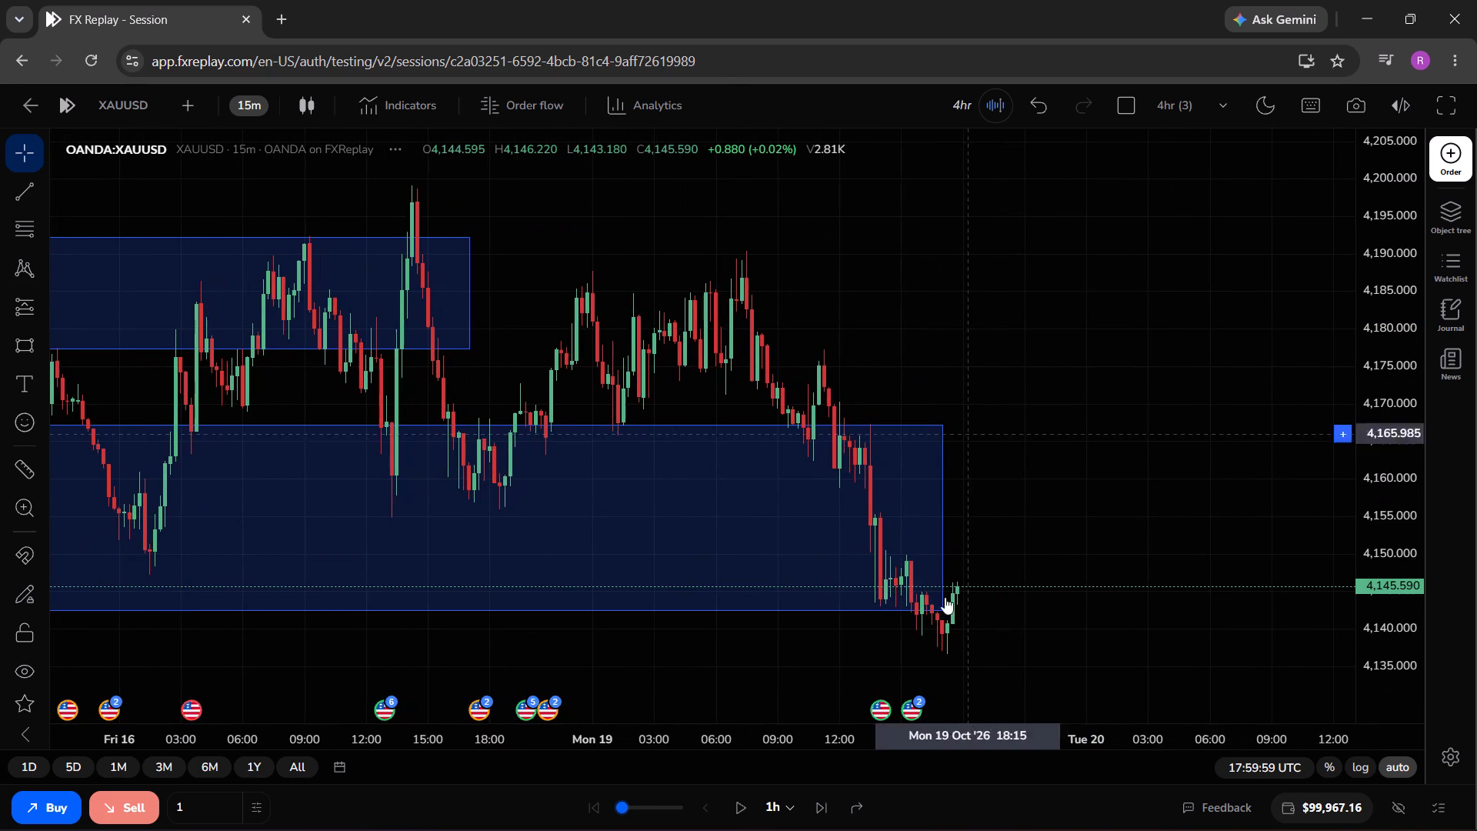
triple_click(814, 812)
double_click(814, 812)
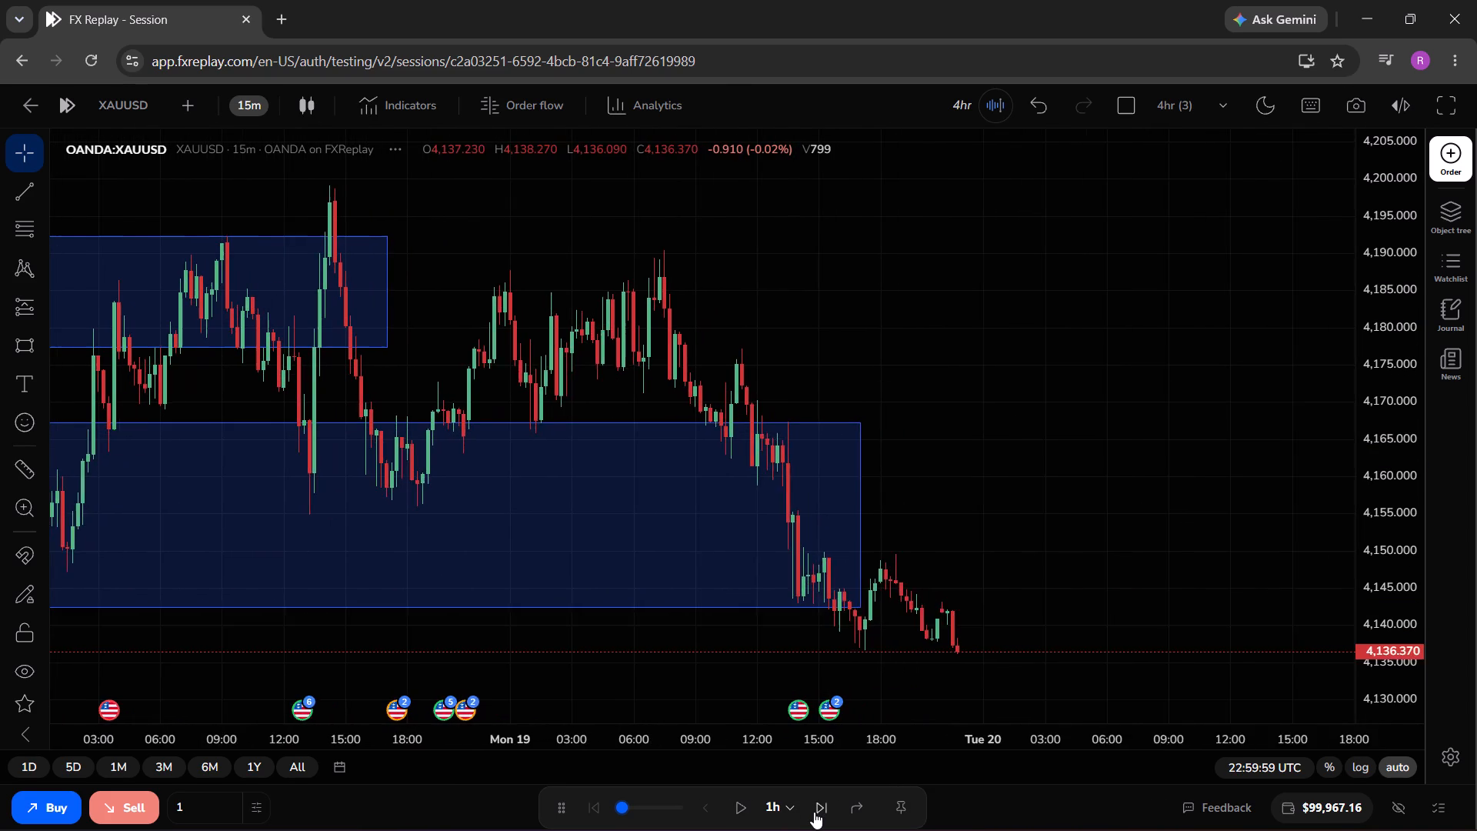
triple_click(814, 812)
triple_click(814, 812)
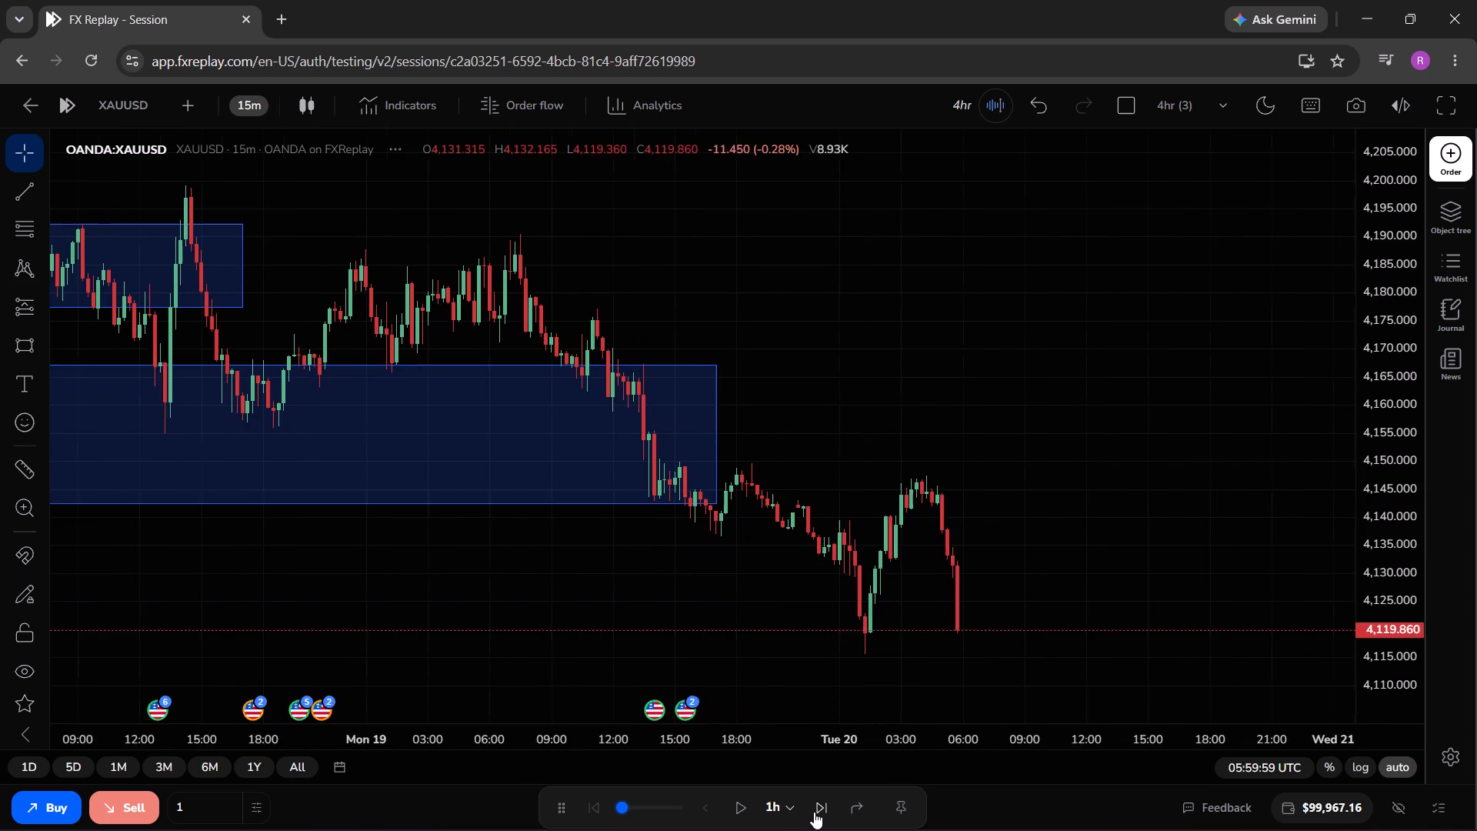
triple_click(814, 812)
triple_click(814, 812)
triple_click(814, 812)
triple_click(814, 812)
click(814, 812)
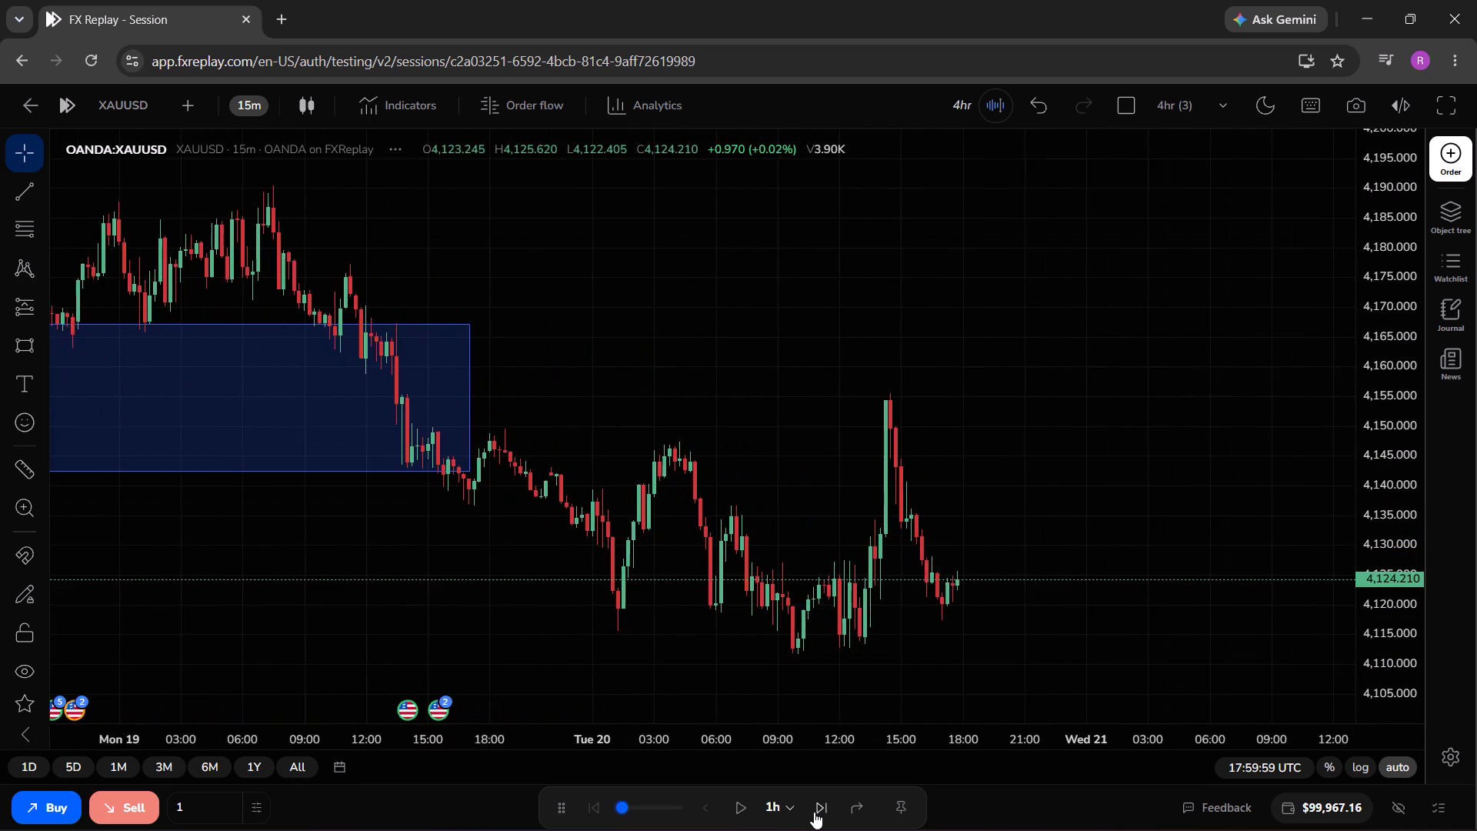